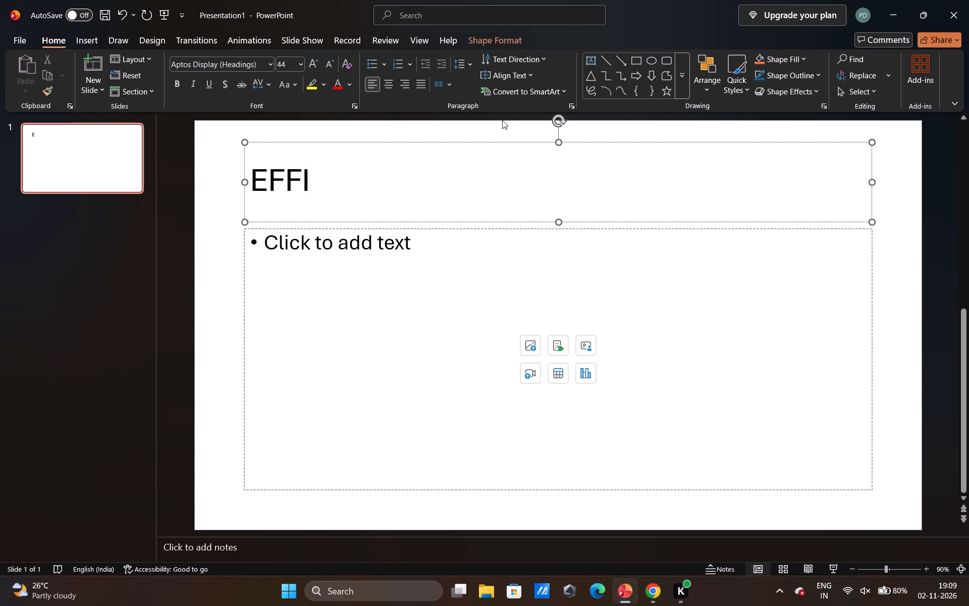
text(CIENT MANUFACTURING)
key(space)
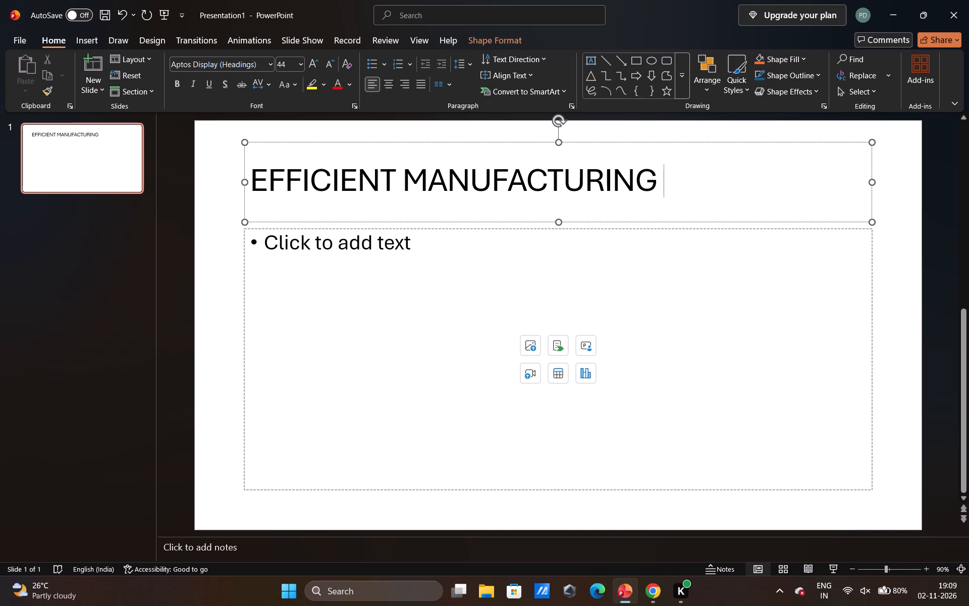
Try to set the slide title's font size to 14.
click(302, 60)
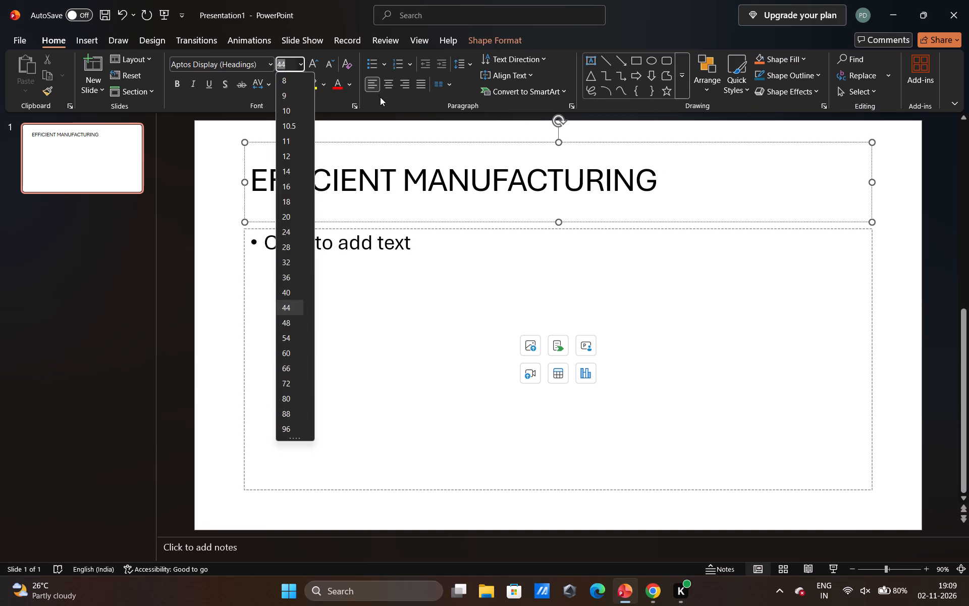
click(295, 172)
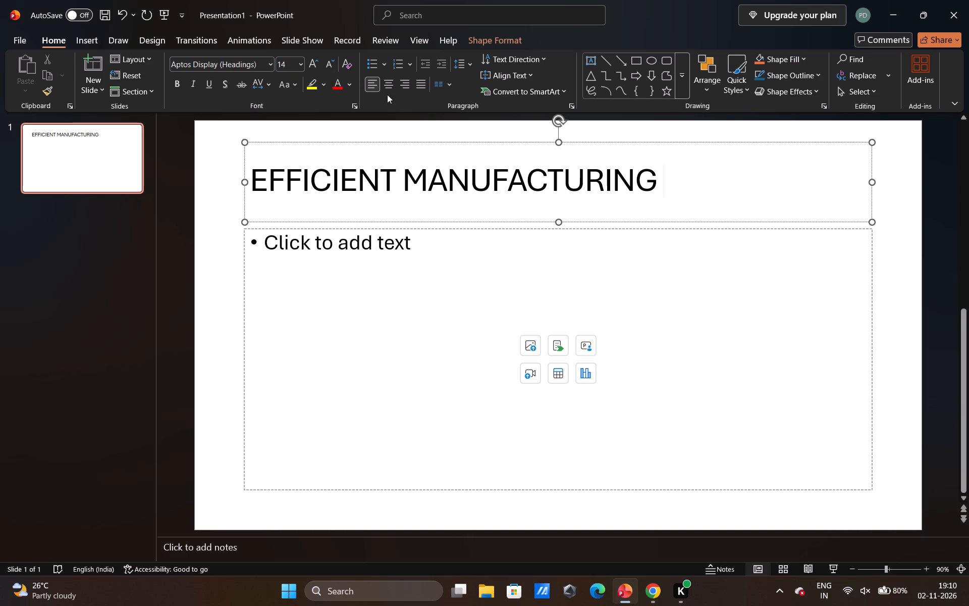
Undo the font size change and the last title typing, back to "EFFICIENT M".
key(ctrl+z)
key(ctrl+z)
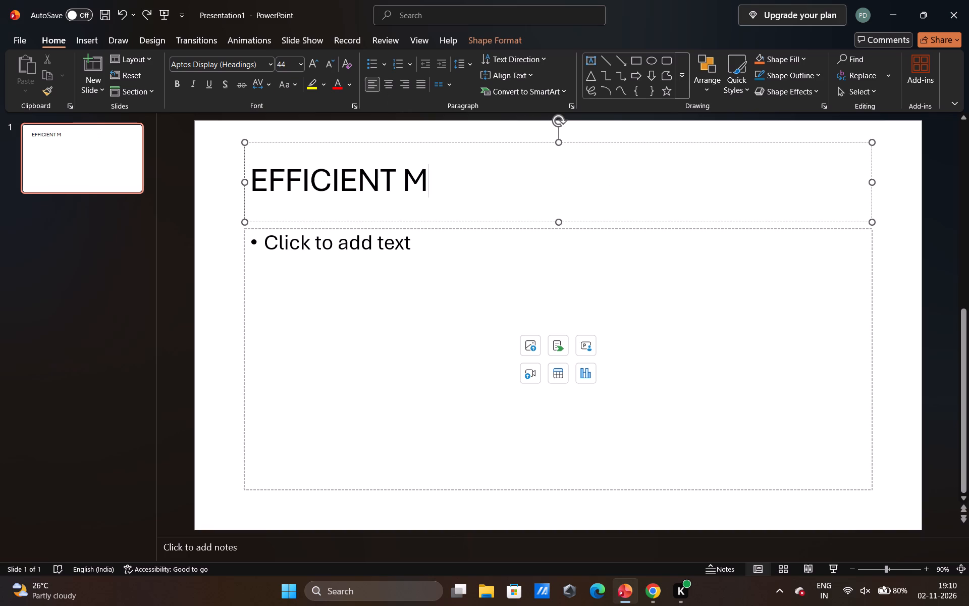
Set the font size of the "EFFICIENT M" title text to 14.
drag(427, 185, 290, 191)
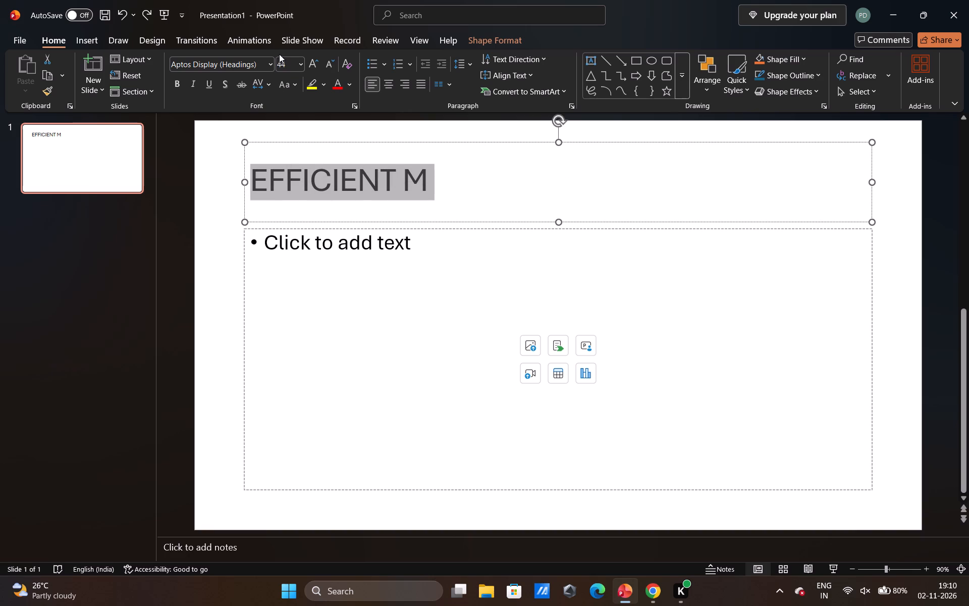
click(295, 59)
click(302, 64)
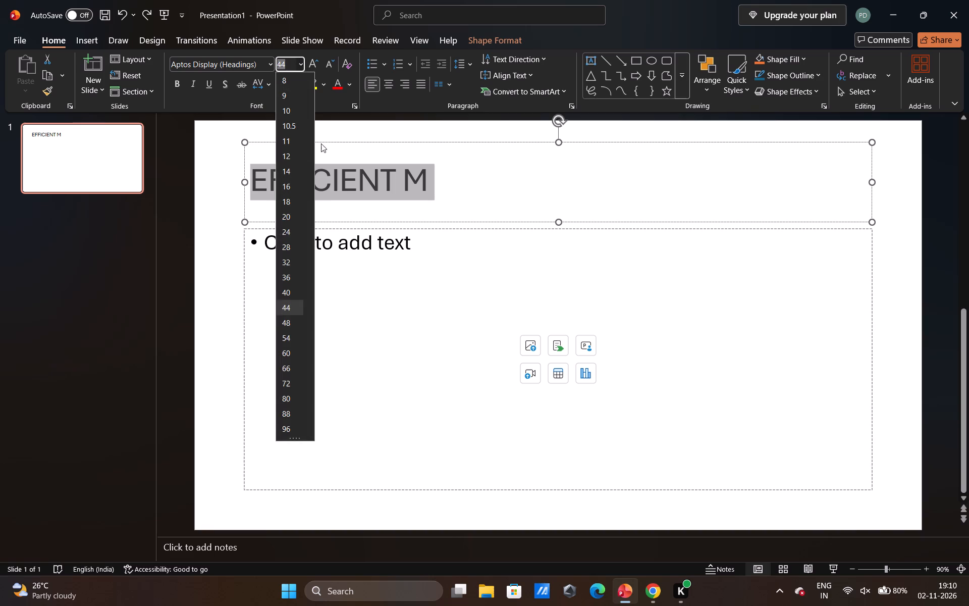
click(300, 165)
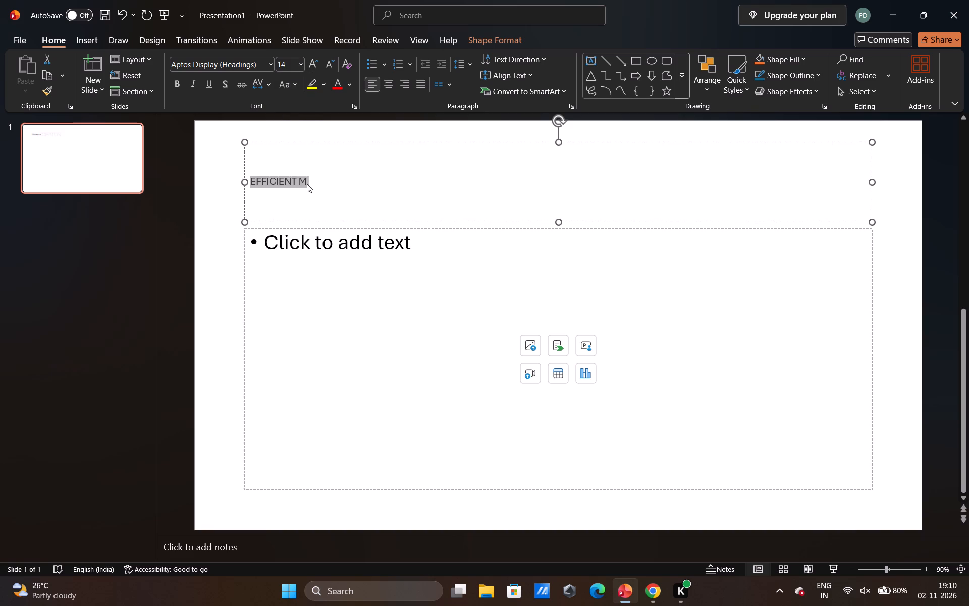
Complete the slide title so it reads "EFFICIENT MANUFACTURING".
click(313, 181)
key(a)
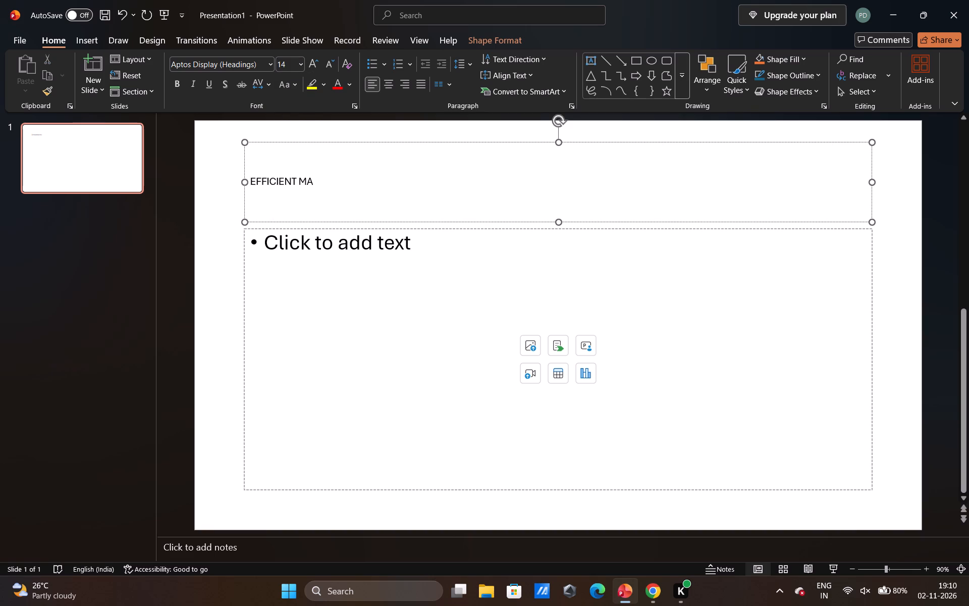
text(NUFACTURING)
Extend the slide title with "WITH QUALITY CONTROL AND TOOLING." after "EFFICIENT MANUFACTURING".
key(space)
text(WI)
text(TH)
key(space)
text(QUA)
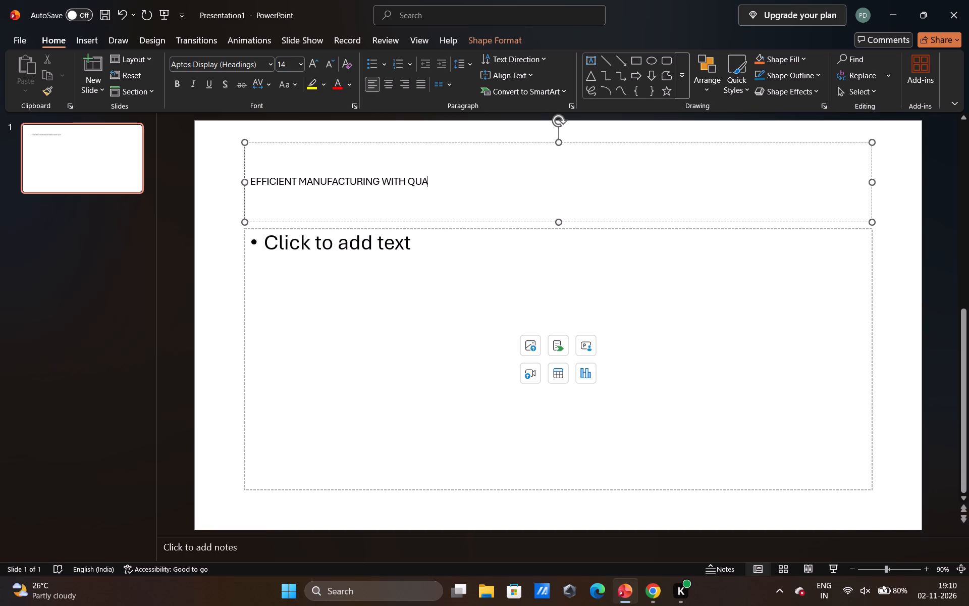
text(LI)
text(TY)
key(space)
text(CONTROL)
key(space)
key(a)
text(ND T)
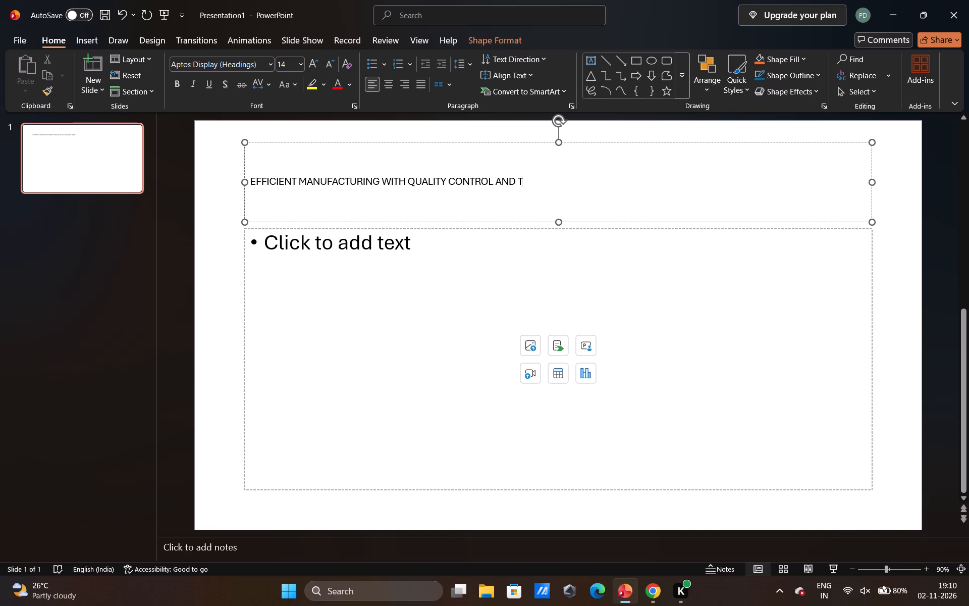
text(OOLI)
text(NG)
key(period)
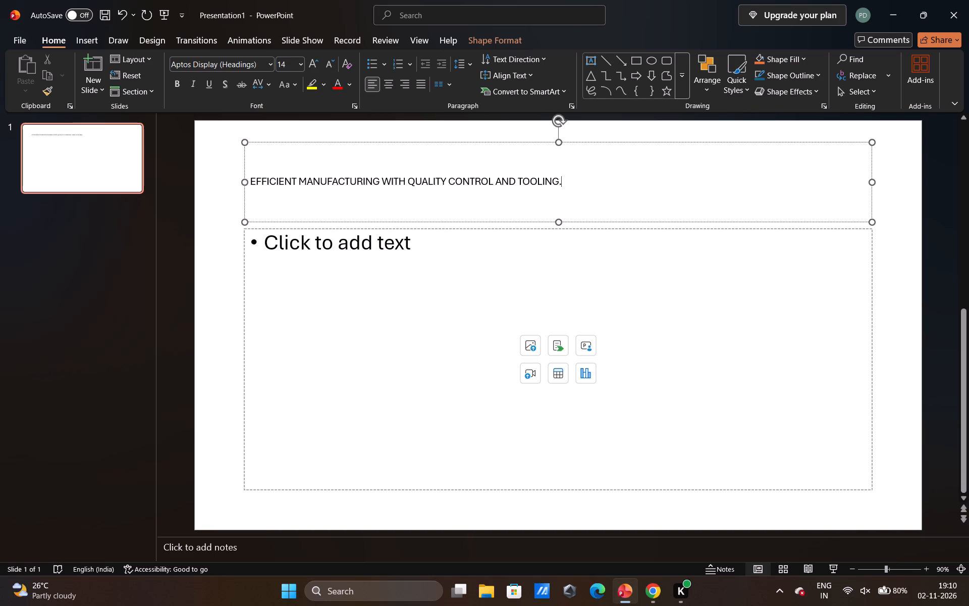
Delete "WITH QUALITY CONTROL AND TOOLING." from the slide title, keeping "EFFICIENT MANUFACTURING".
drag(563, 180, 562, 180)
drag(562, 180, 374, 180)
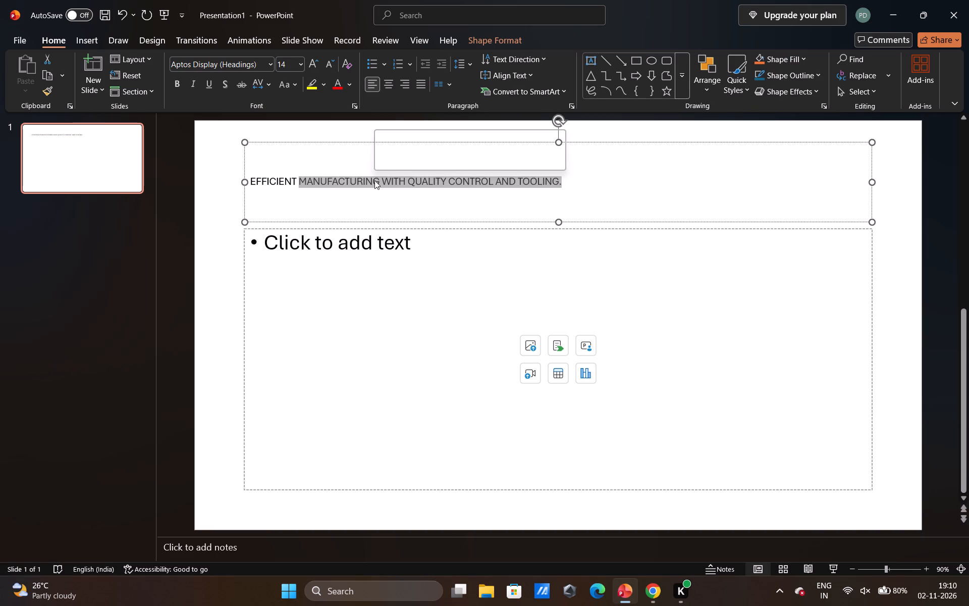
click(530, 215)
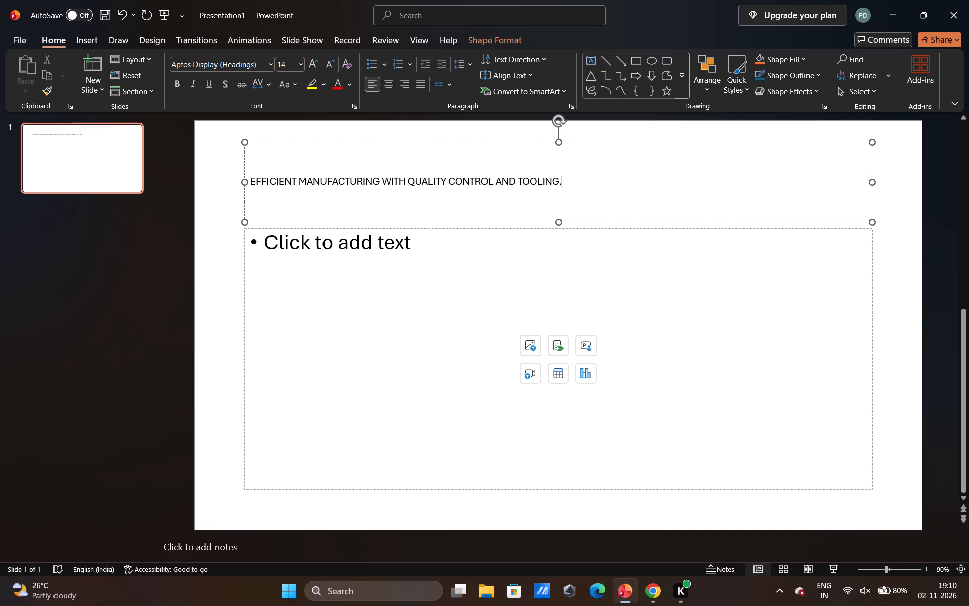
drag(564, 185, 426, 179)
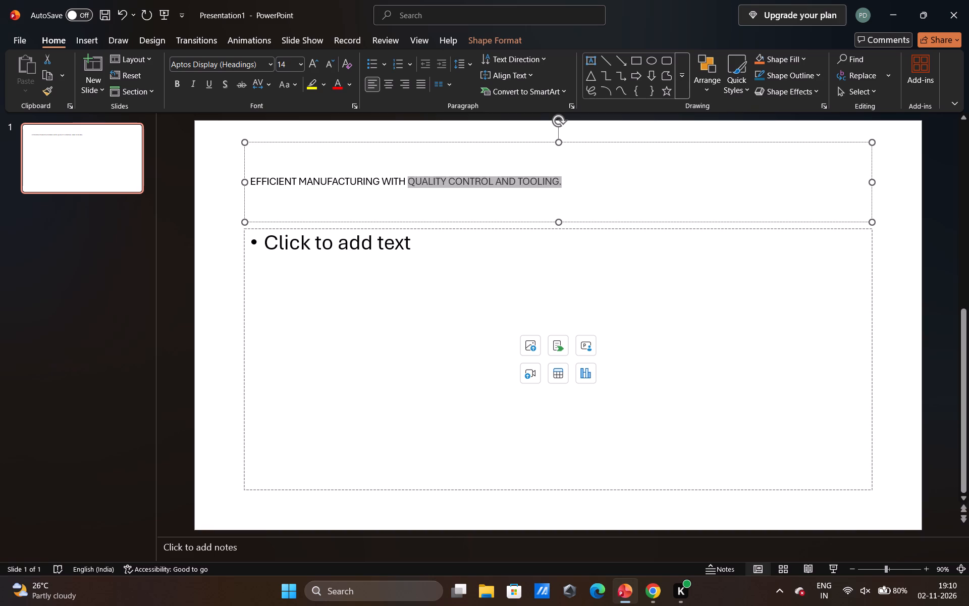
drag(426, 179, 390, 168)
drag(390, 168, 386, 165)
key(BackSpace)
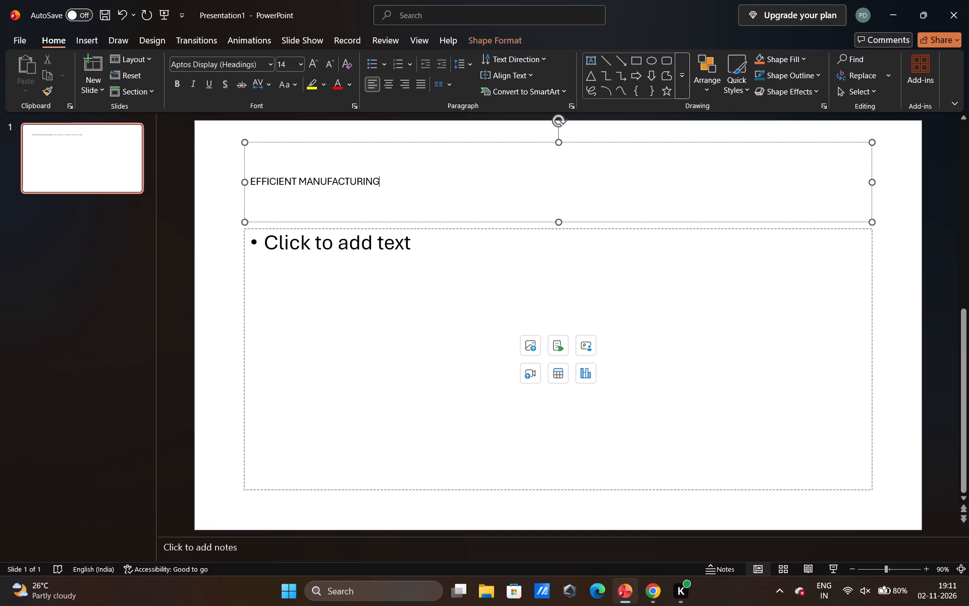
Extend the slide title to read "EFFICIENT MANUFACTURING PROCESSES USED :", with a space before the colon.
key(space)
text(PROCESE)
key(BackSpace)
text(SES)
key(space)
text(USED)
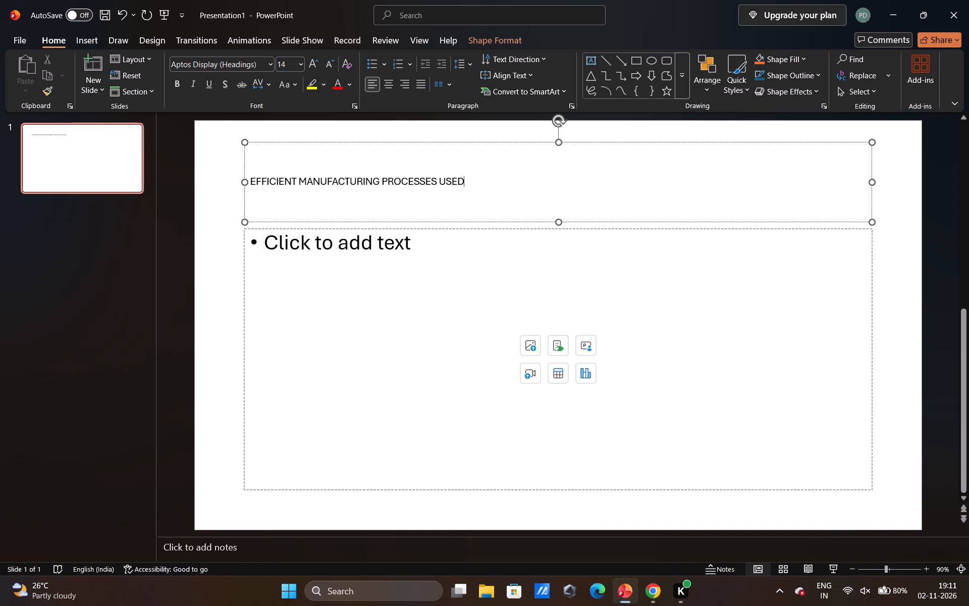
key(Up)
key(semicolon)
key(BackSpace)
key(semicolon)
key(BackSpace)
key(shift+colon)
click(463, 180)
key(space)
Format the whole slide title as bold, centred text at font size 20.
drag(490, 181, 321, 157)
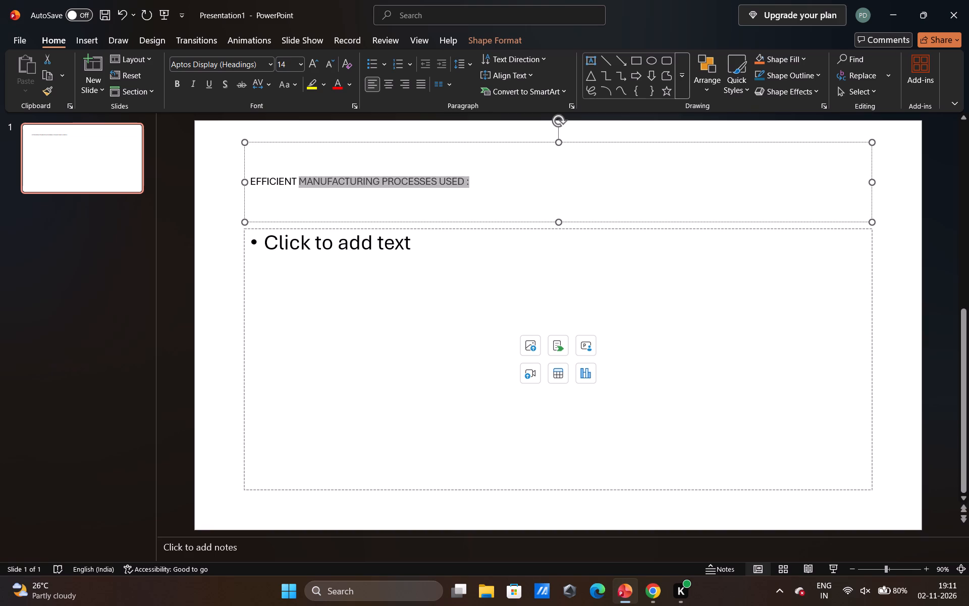
drag(321, 157, 264, 163)
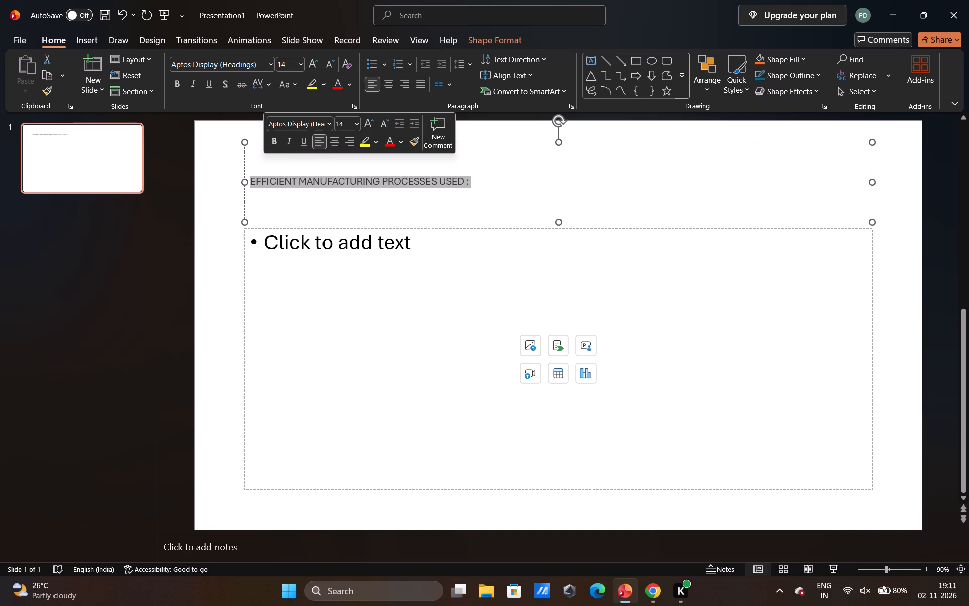
click(274, 147)
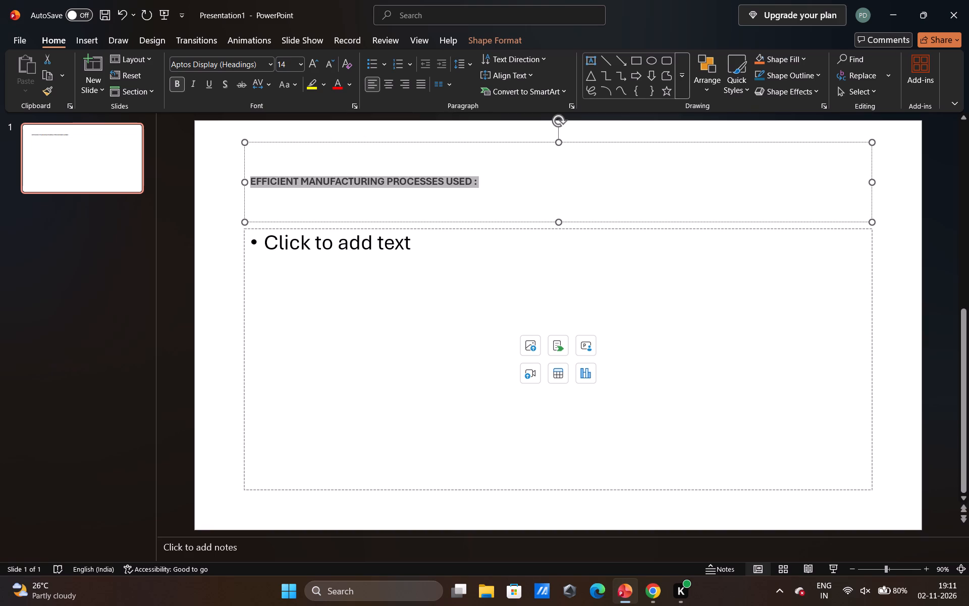
click(390, 87)
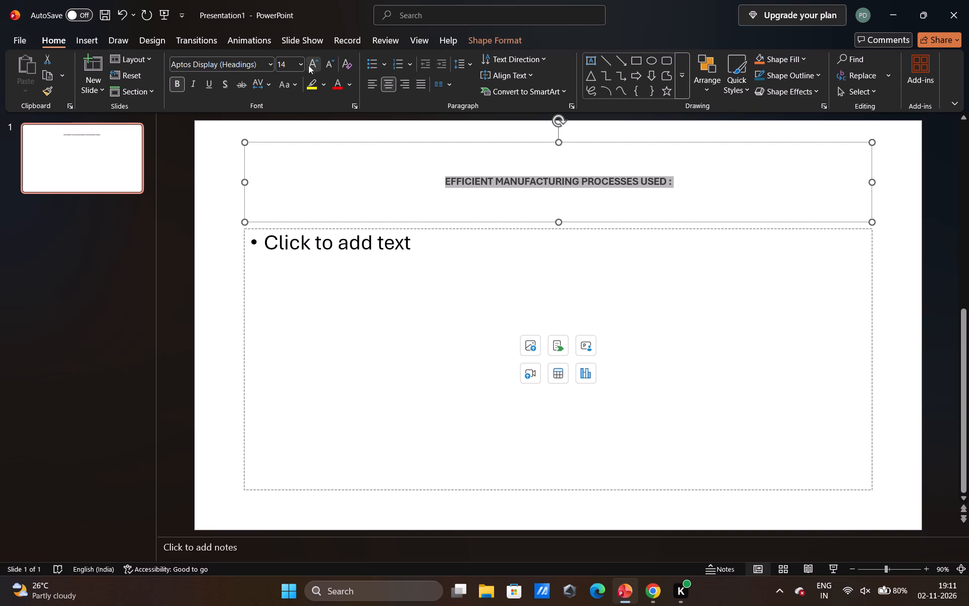
click(302, 62)
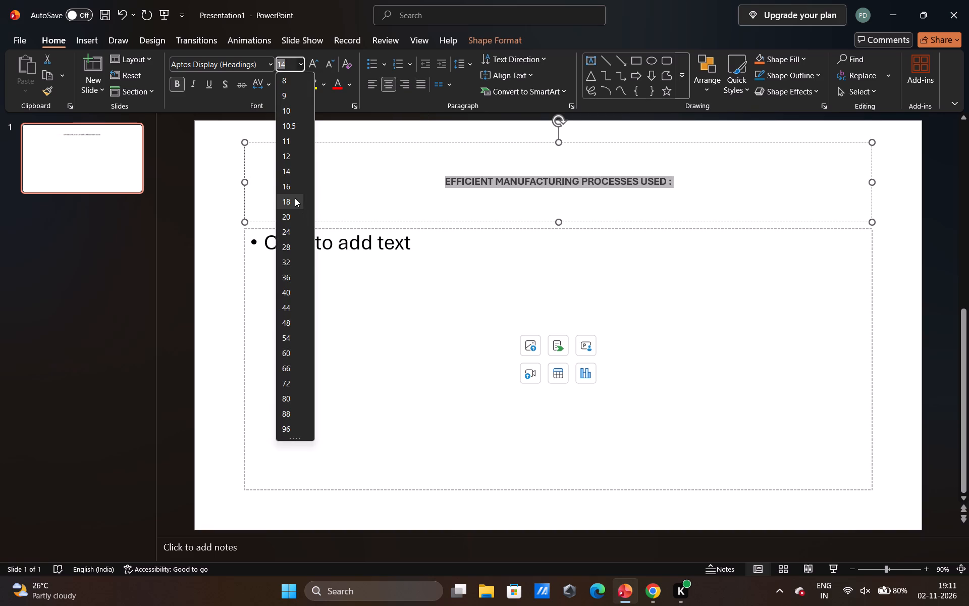
click(289, 223)
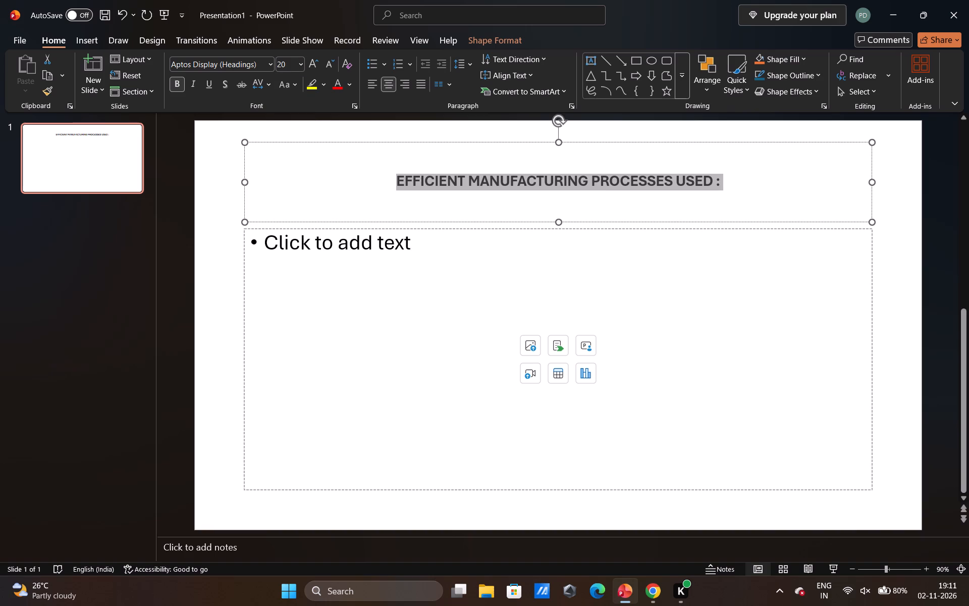
click(472, 341)
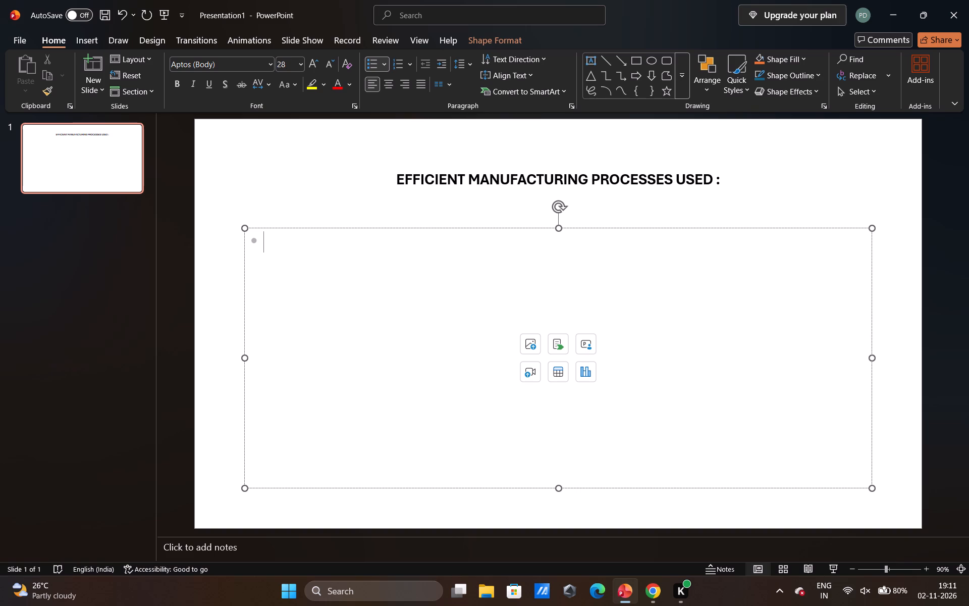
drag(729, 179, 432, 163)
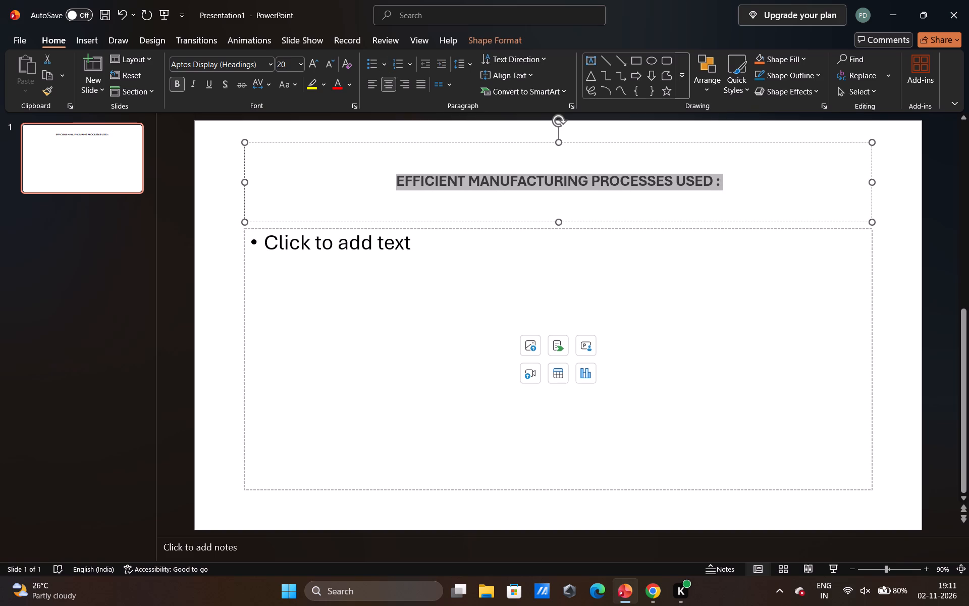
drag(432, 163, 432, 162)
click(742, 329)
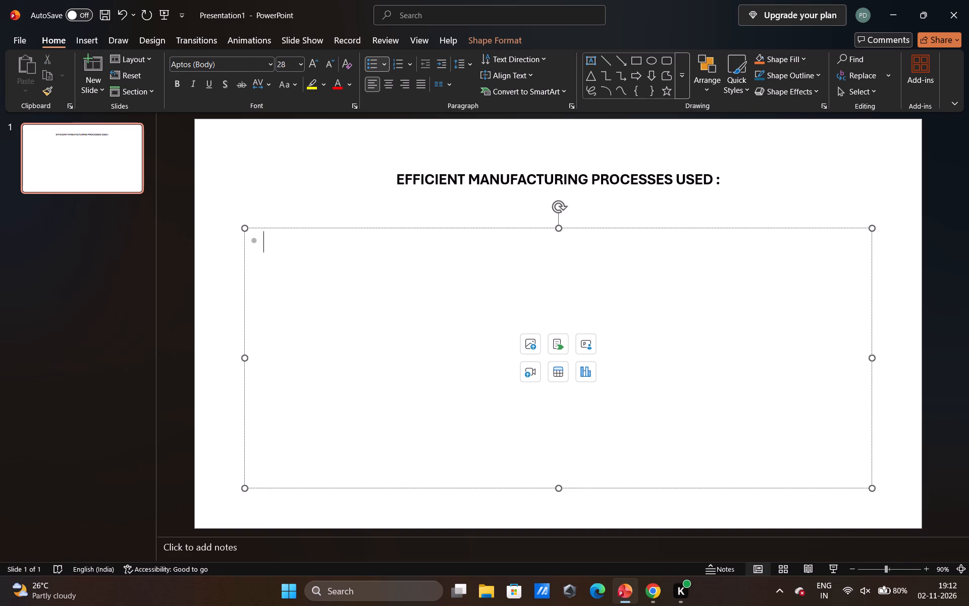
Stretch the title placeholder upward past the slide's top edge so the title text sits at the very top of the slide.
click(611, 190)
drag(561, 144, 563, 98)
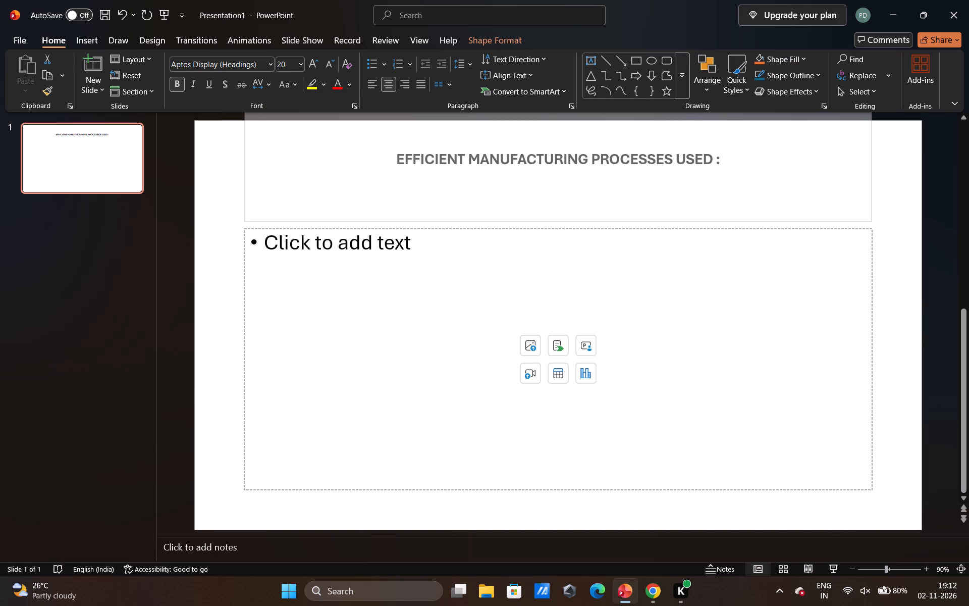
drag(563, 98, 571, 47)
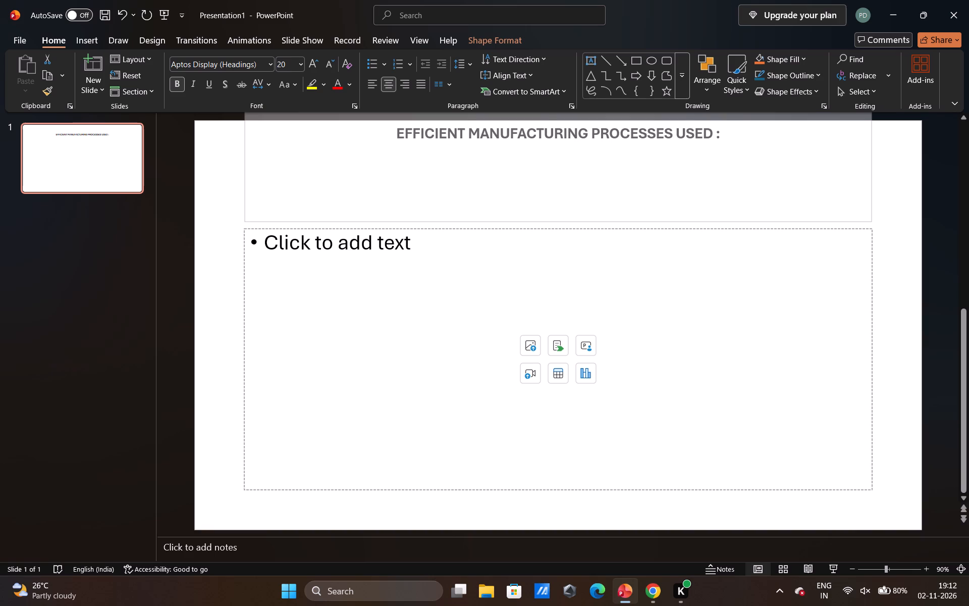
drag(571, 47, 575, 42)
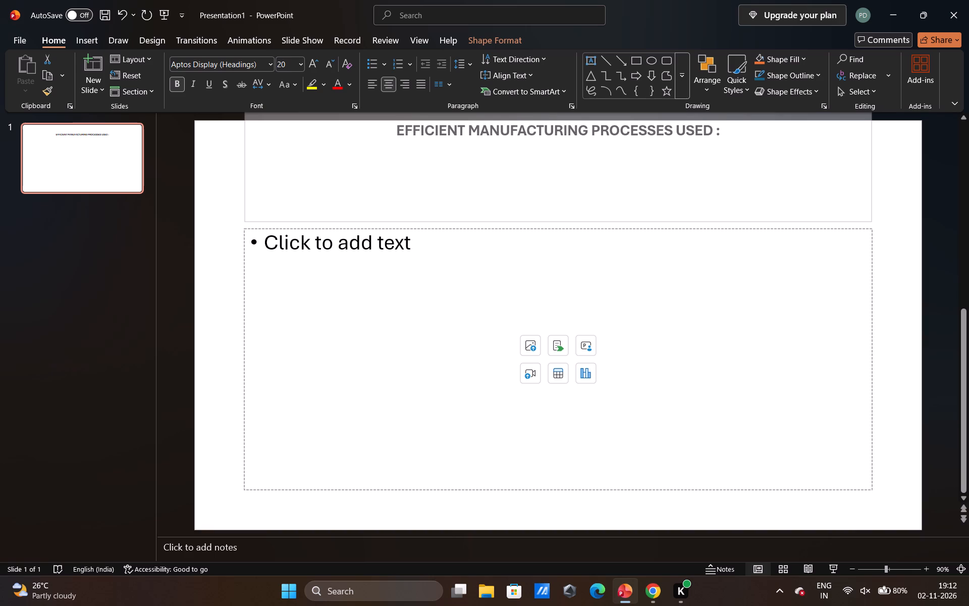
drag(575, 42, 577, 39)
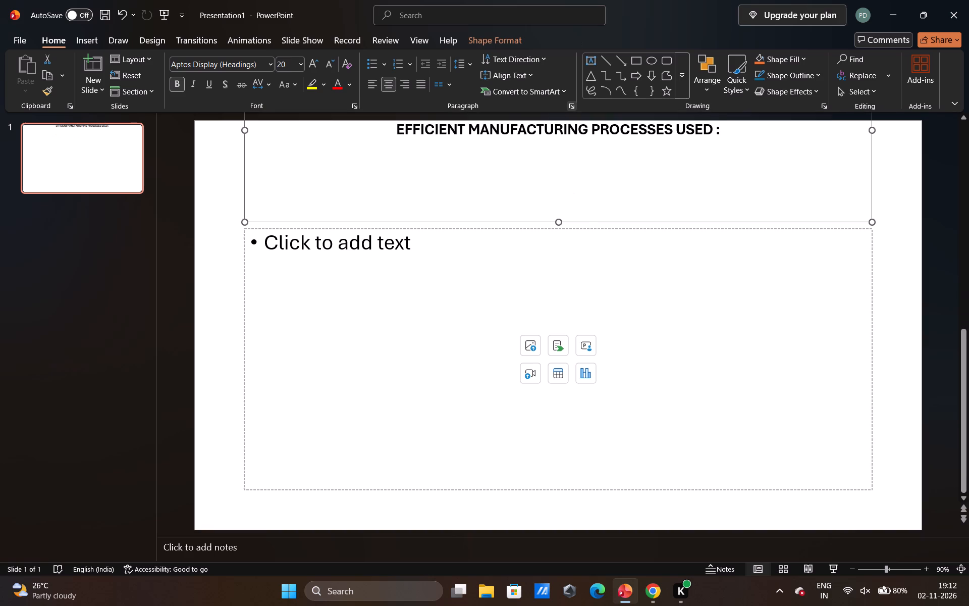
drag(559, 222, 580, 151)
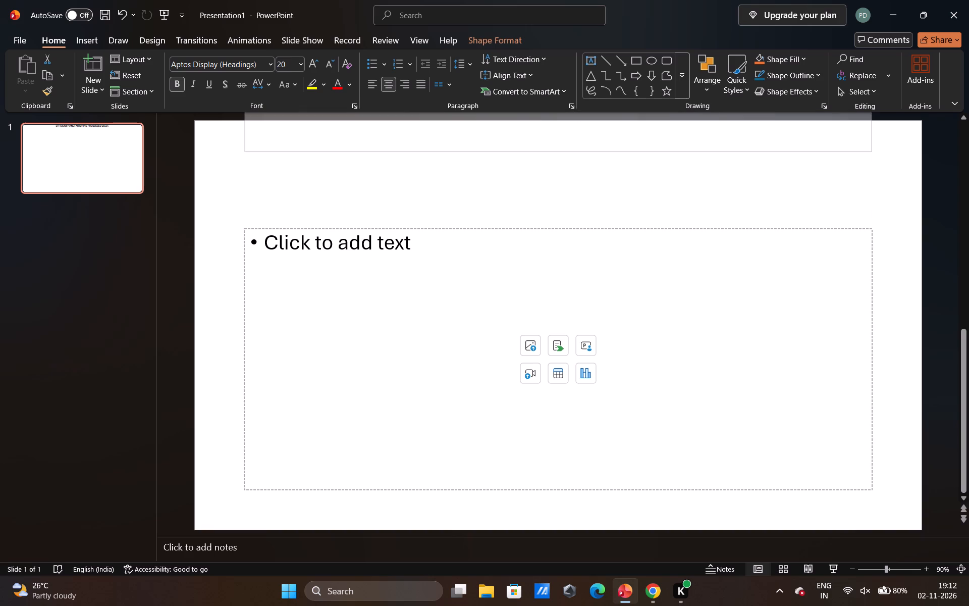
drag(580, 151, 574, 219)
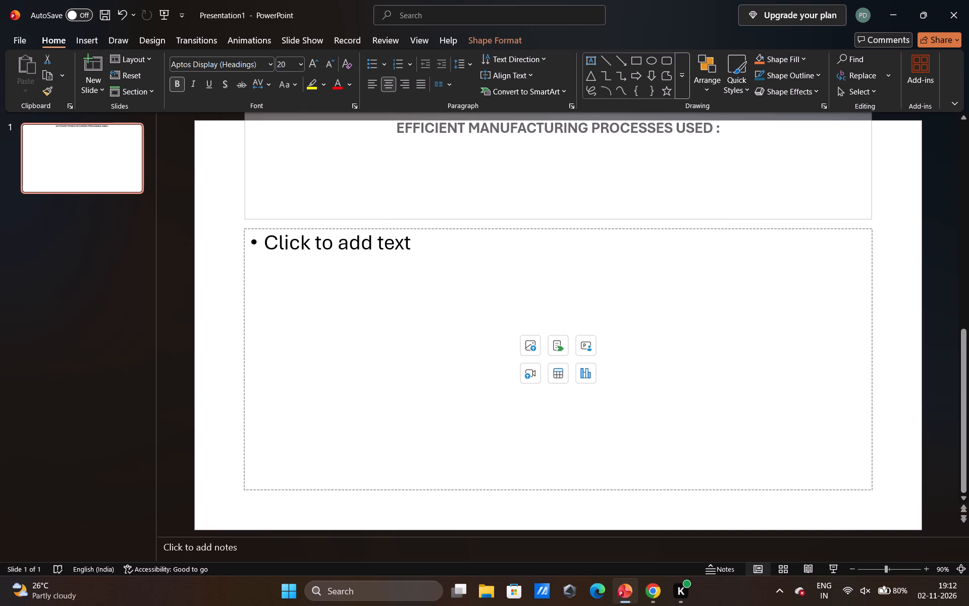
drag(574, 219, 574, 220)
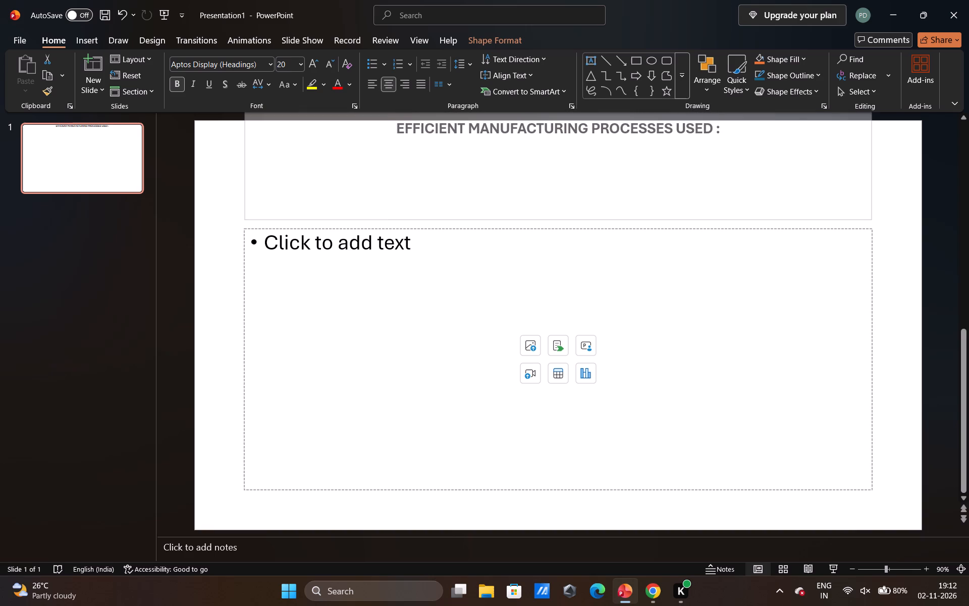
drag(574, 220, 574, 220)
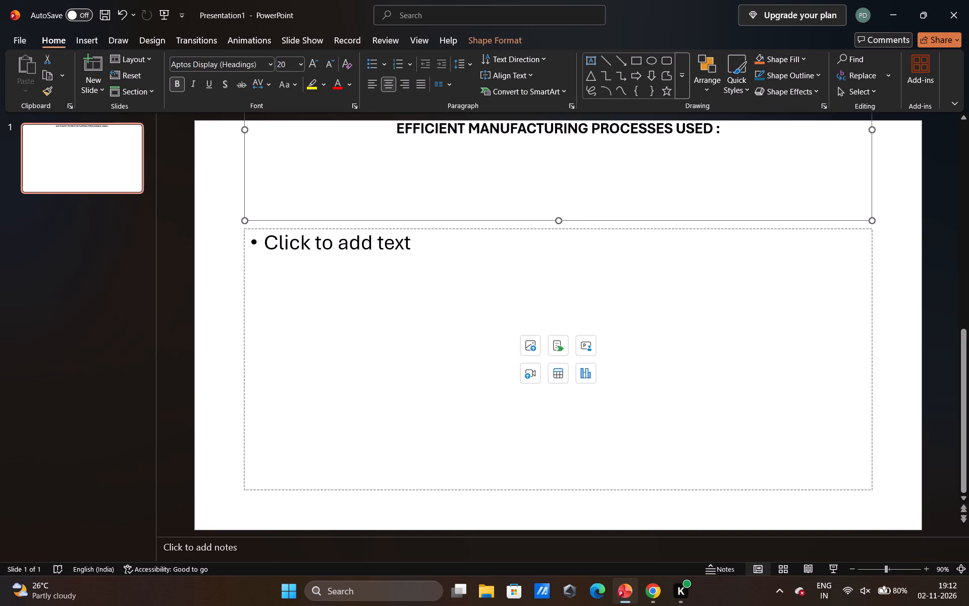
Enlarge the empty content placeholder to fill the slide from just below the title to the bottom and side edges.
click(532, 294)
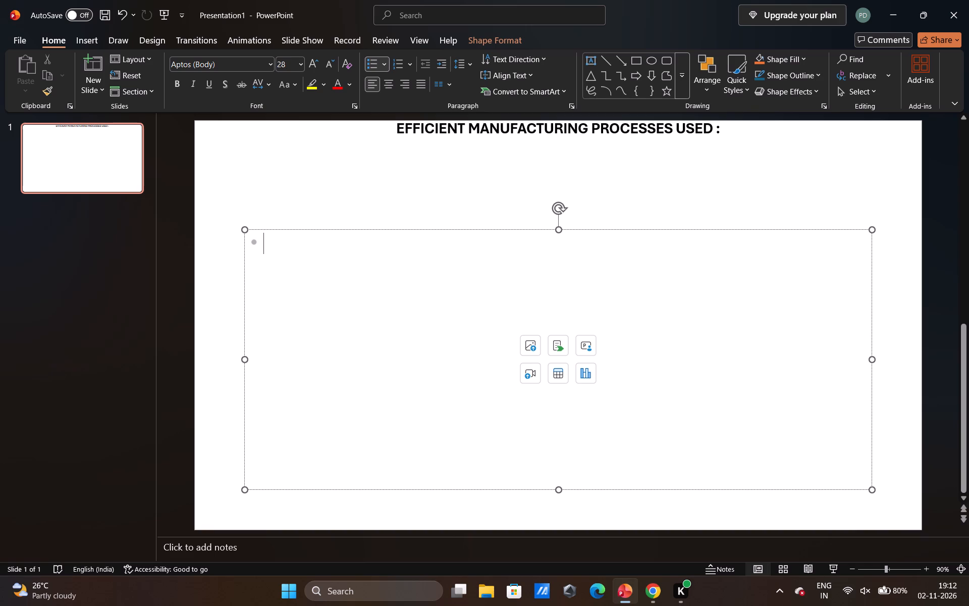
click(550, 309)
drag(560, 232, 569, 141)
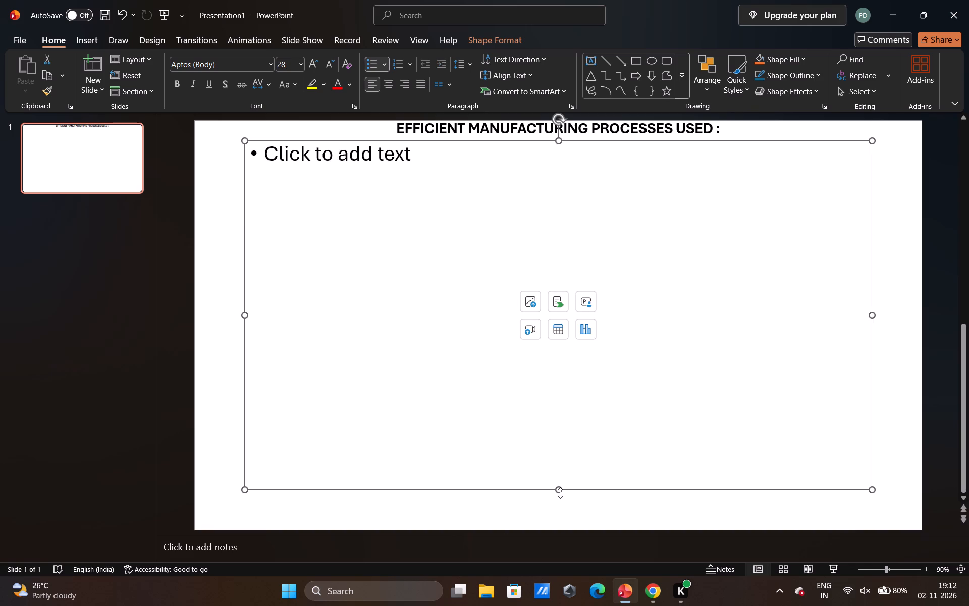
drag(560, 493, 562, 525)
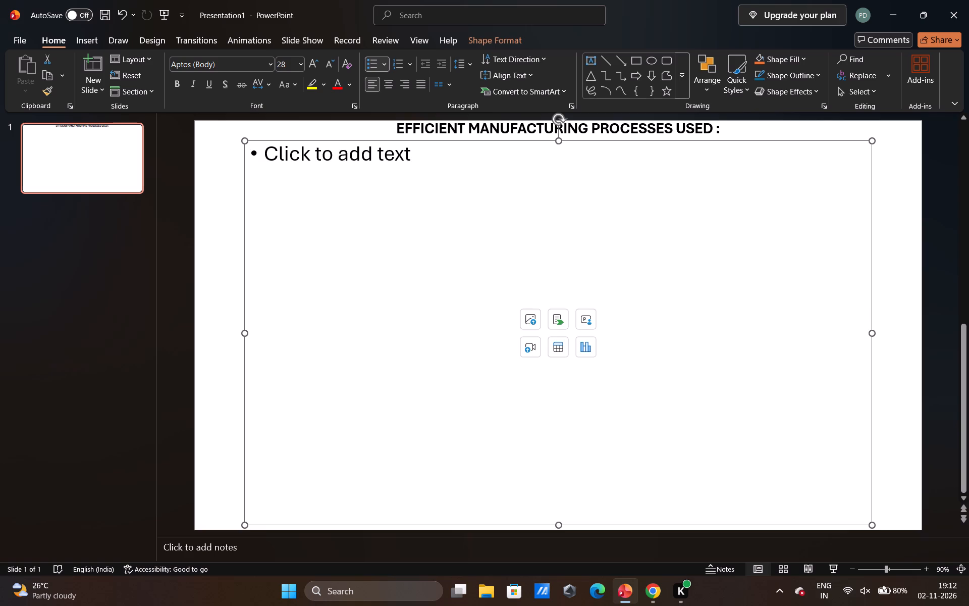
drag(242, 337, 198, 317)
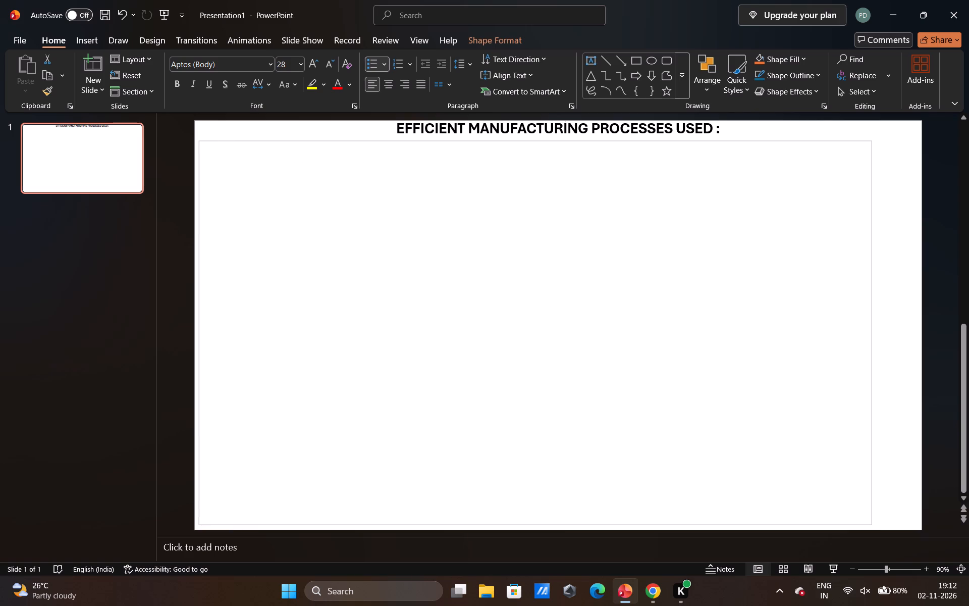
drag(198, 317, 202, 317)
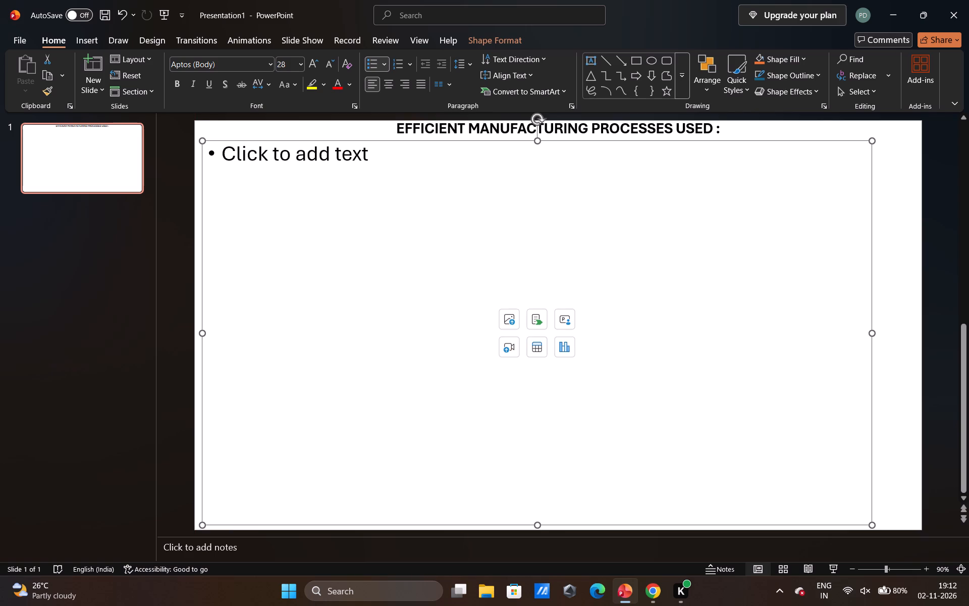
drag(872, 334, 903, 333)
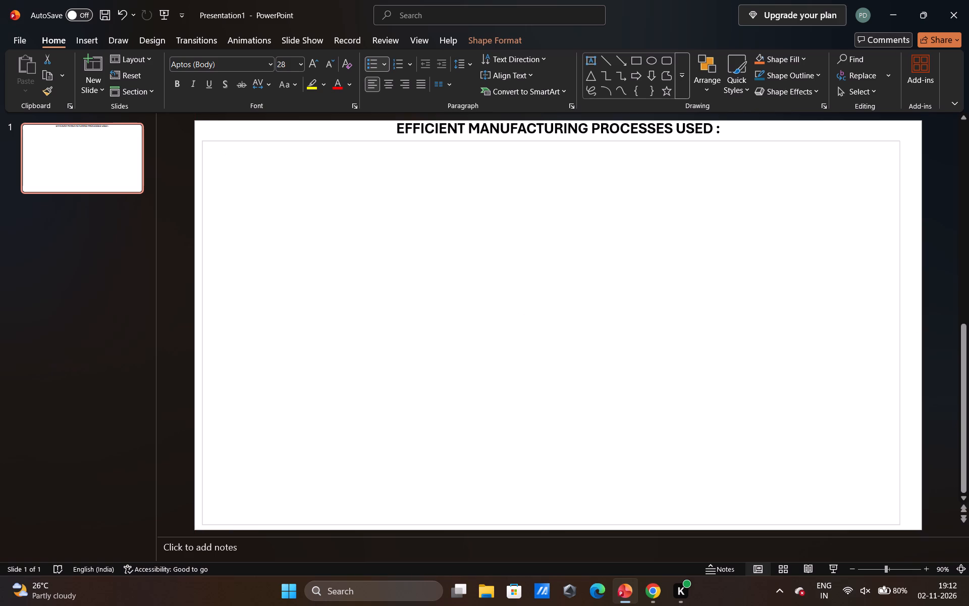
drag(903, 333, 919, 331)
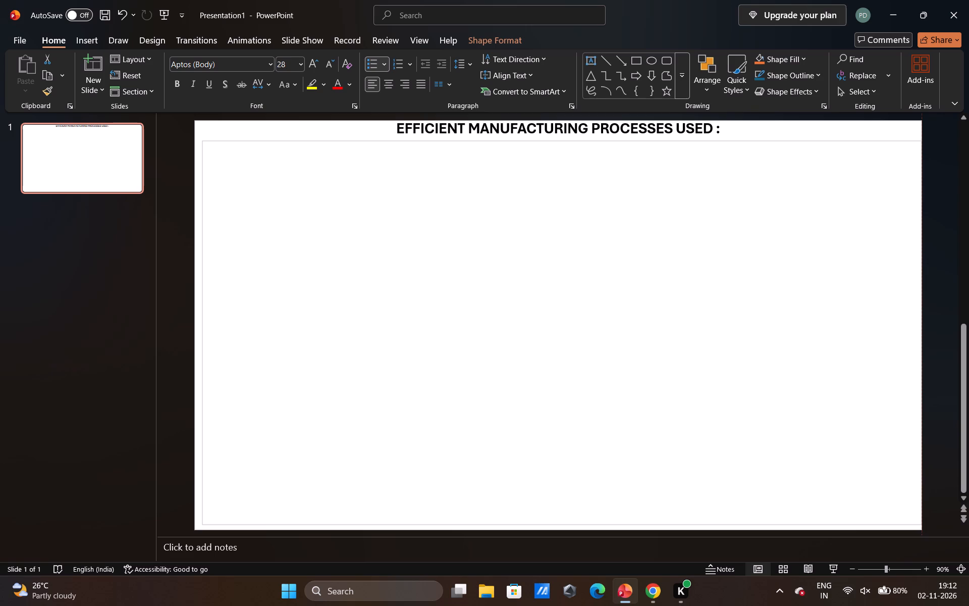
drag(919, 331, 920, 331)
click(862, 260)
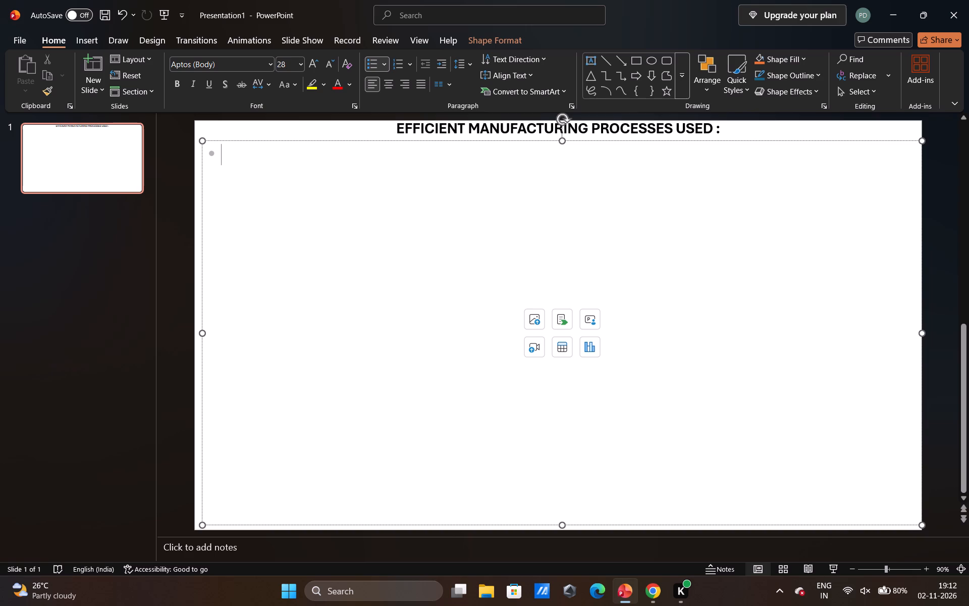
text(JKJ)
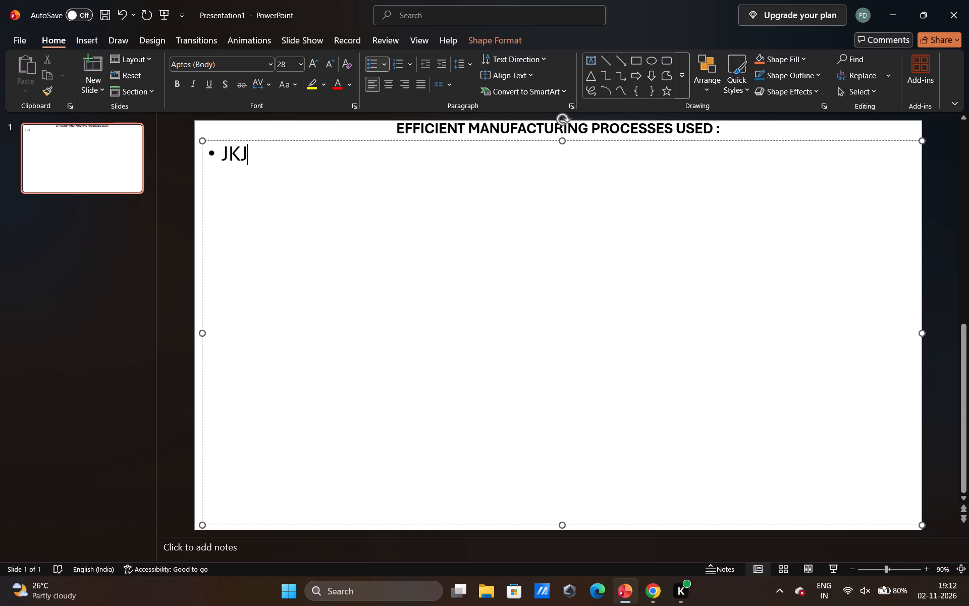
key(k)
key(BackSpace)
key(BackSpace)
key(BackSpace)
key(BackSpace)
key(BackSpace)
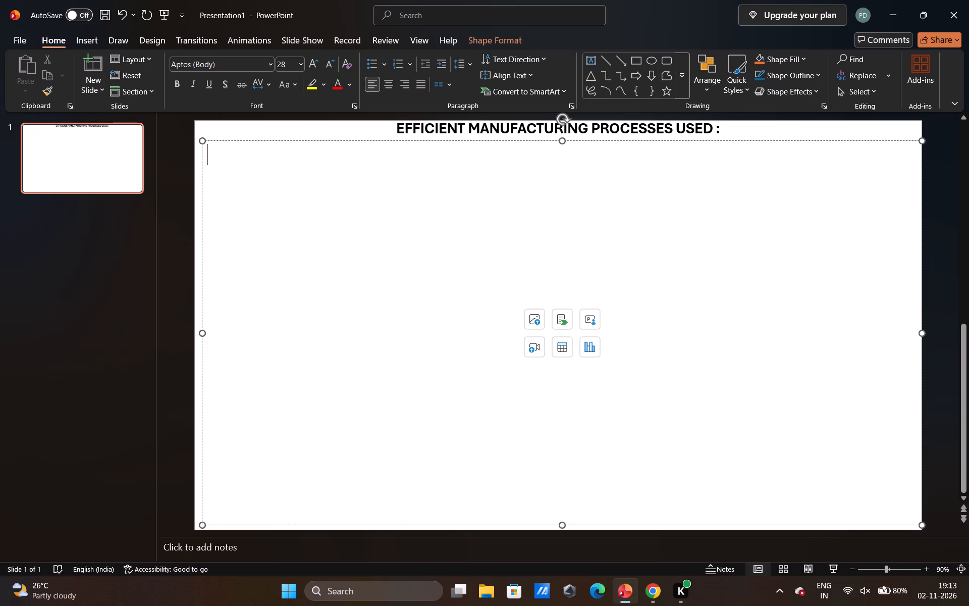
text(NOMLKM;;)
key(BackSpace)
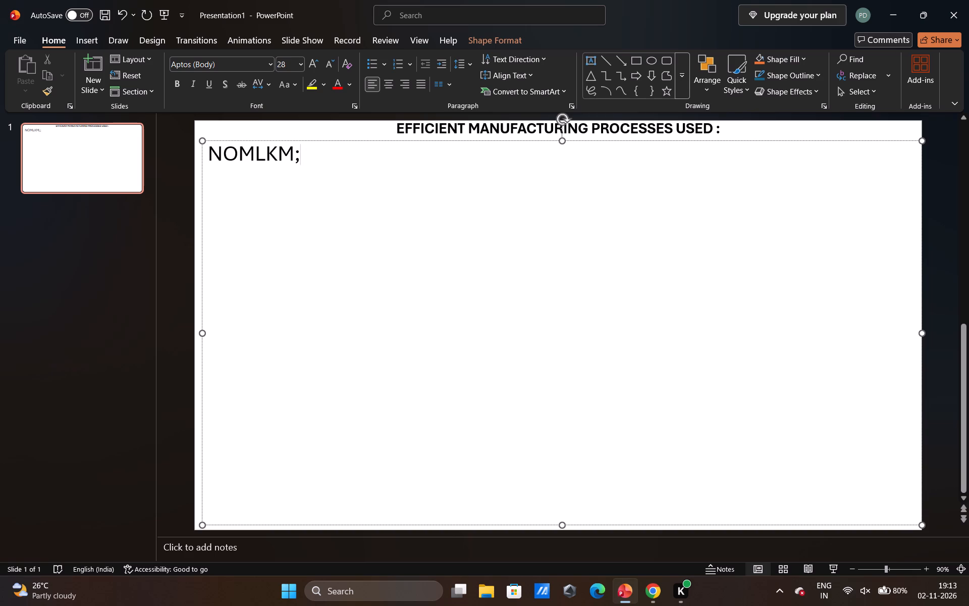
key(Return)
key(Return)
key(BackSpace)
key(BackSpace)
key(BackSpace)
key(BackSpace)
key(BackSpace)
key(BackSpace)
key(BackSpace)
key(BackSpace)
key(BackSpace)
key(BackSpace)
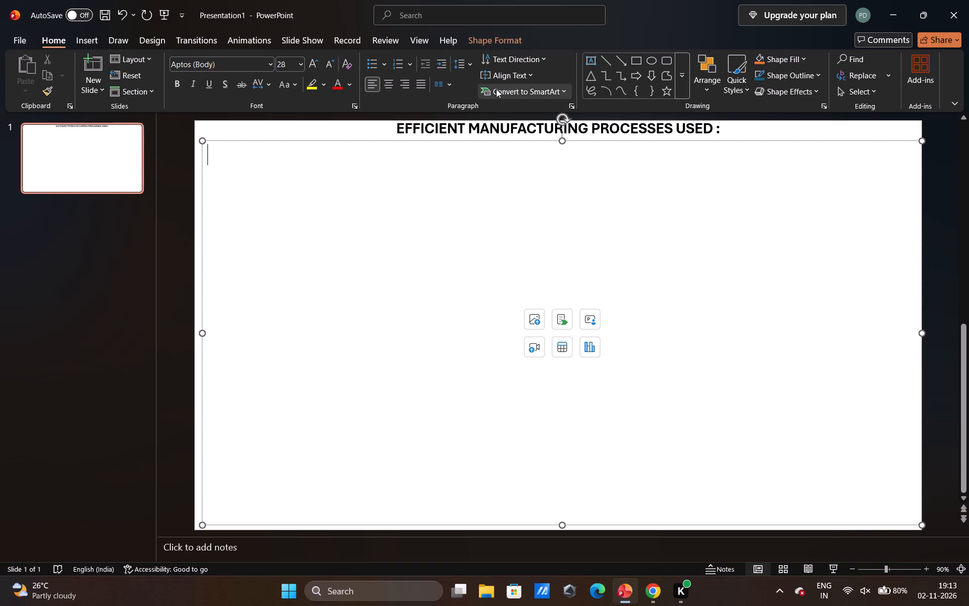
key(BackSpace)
Change the slide's layout to Two Content.
click(144, 62)
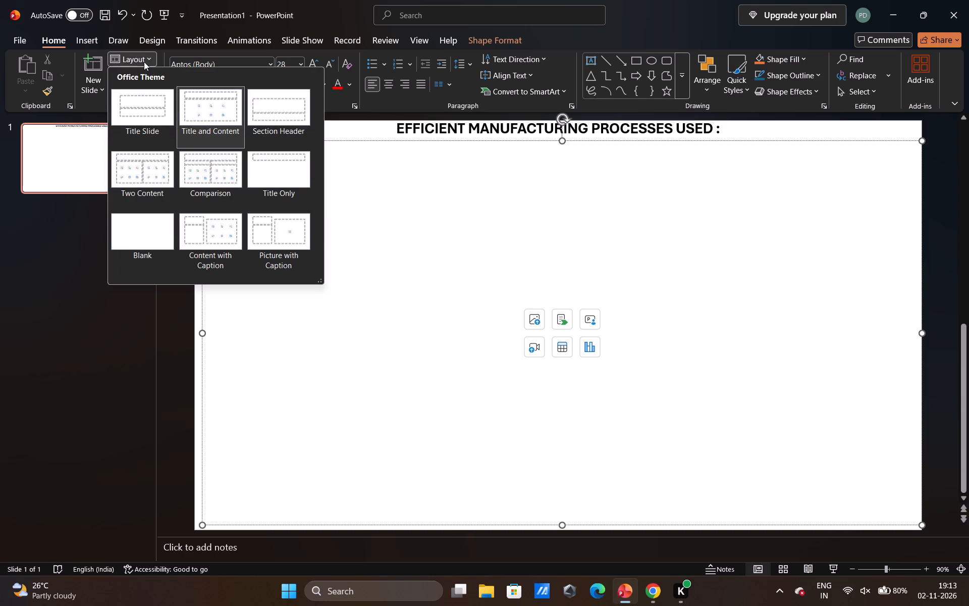
click(152, 159)
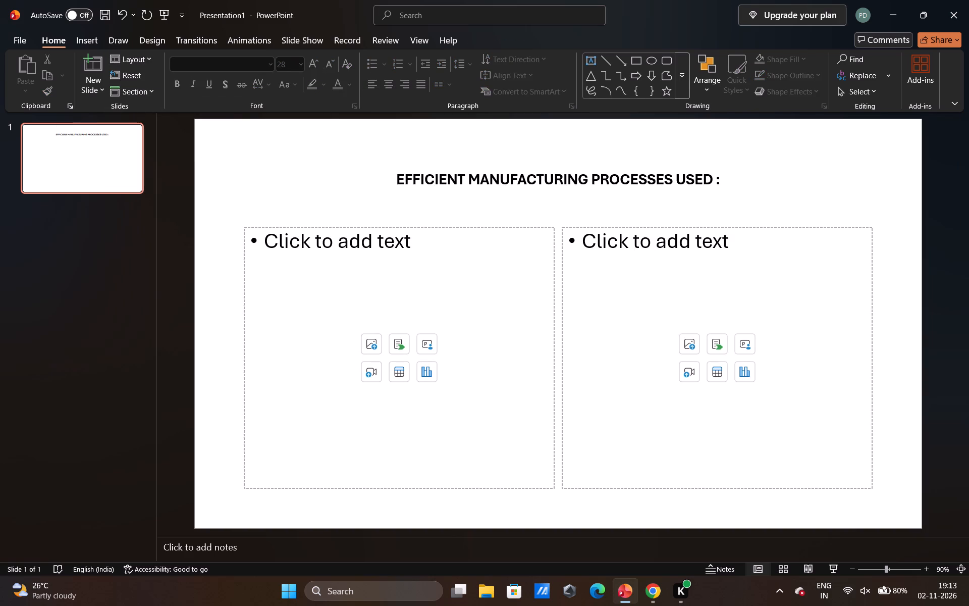
click(463, 276)
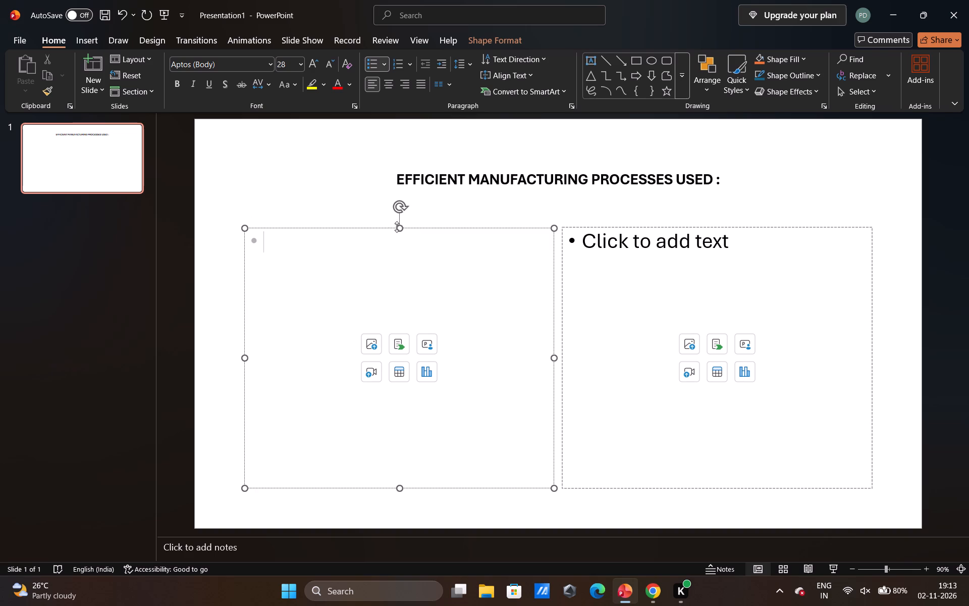
Stretch the title placeholder upward past the slide's top edge so the title text sits at the very top of the slide.
click(467, 151)
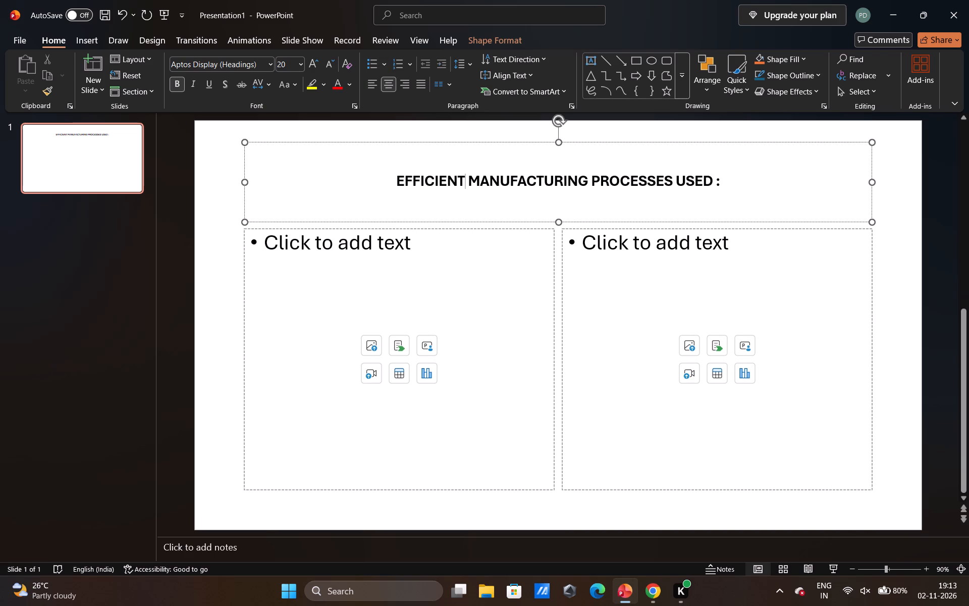
drag(556, 144, 547, 80)
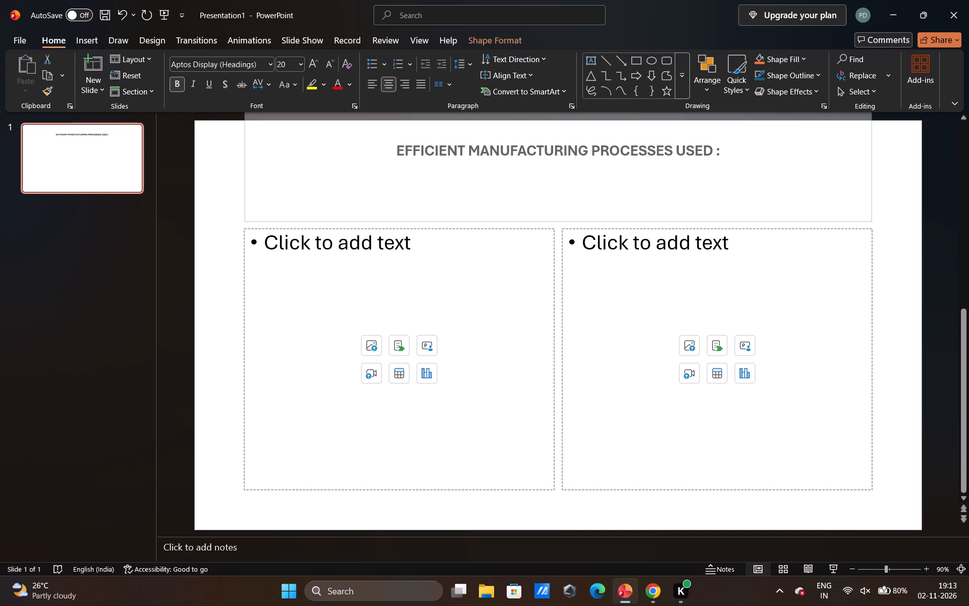
drag(547, 80, 539, 51)
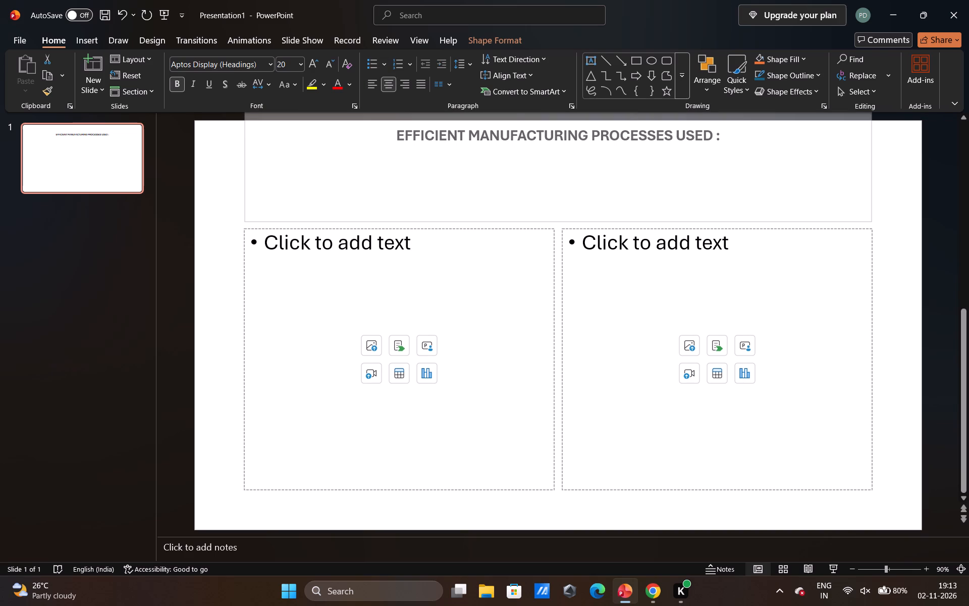
drag(539, 51, 539, 50)
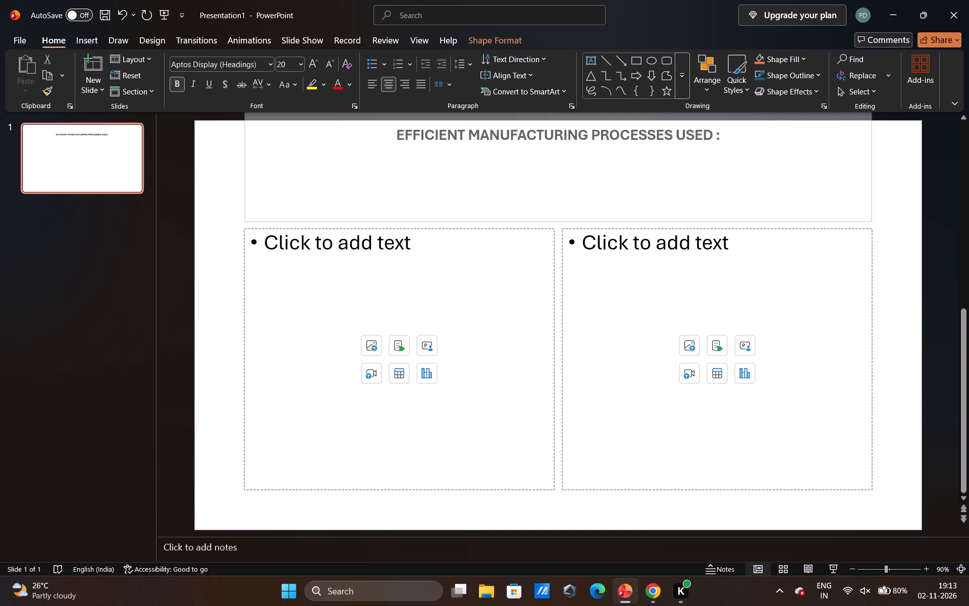
drag(539, 50, 531, 34)
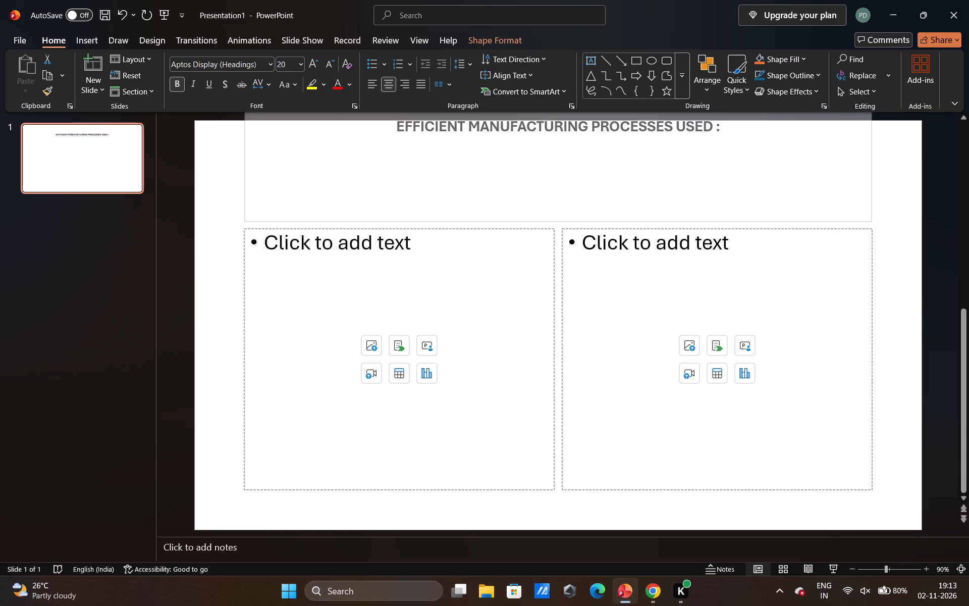
drag(531, 34, 532, 41)
Enlarge the slide's left content placeholder upward to just below the title and outward to the slide's left and bottom edges.
click(510, 353)
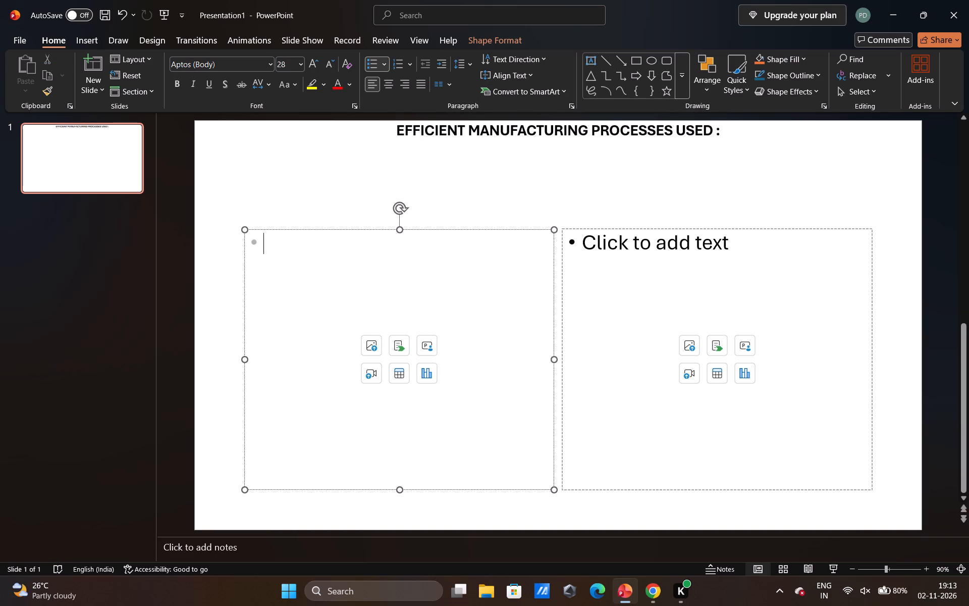
drag(398, 230, 391, 142)
drag(245, 315, 243, 315)
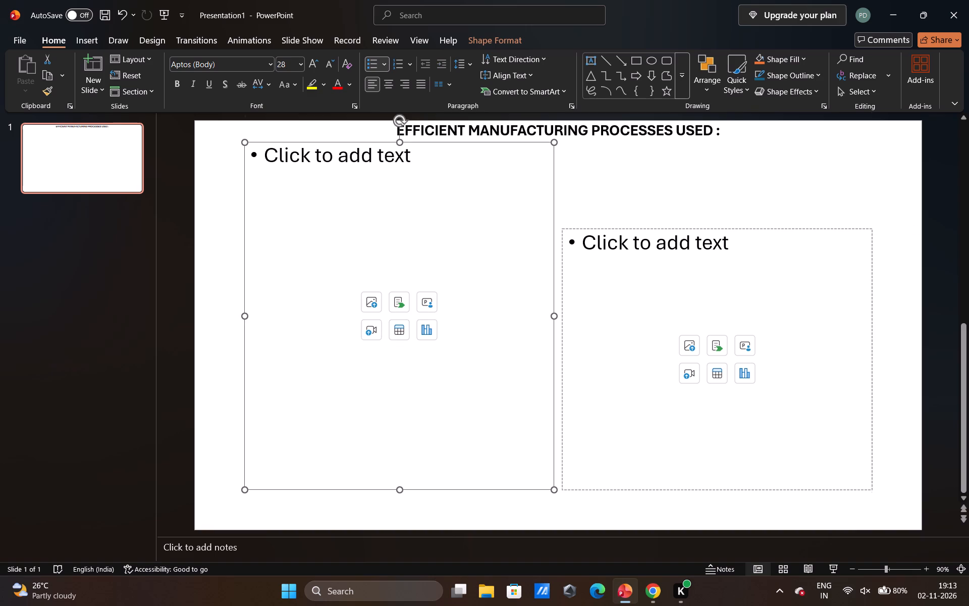
drag(243, 315, 199, 318)
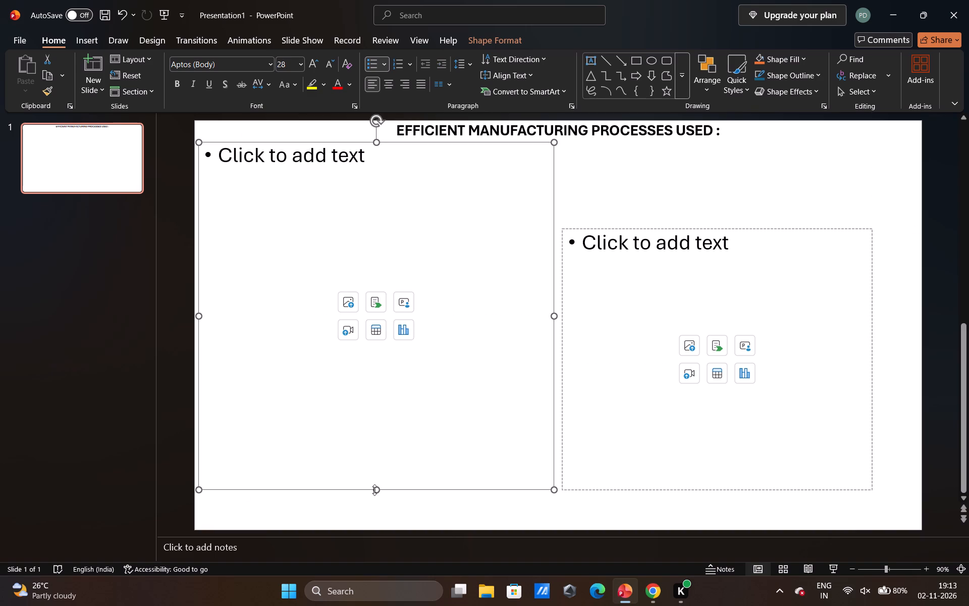
drag(372, 492, 383, 523)
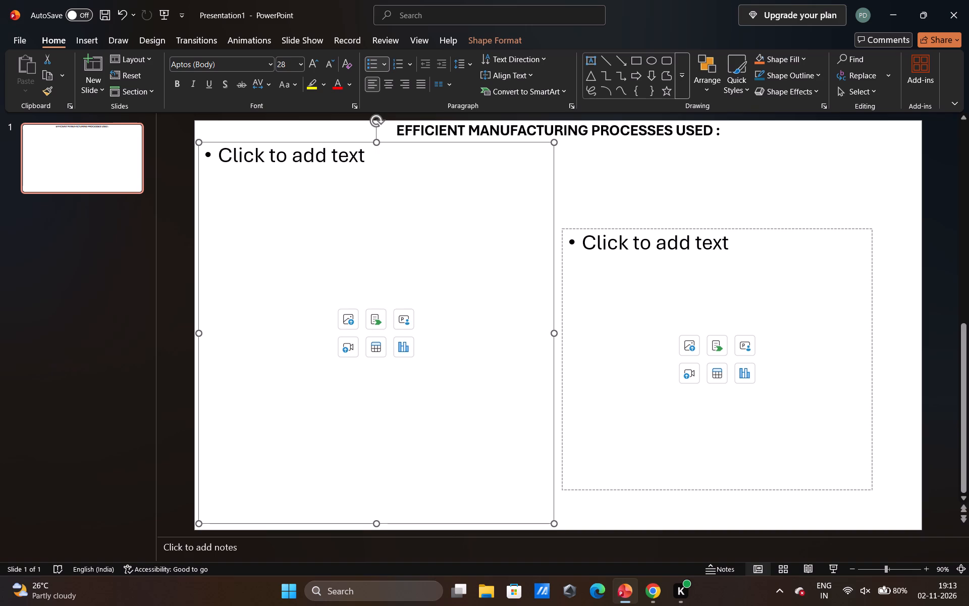
Enlarge the slide's right content placeholder to match the left one's top and bottom and reach the slide's right edge.
click(701, 269)
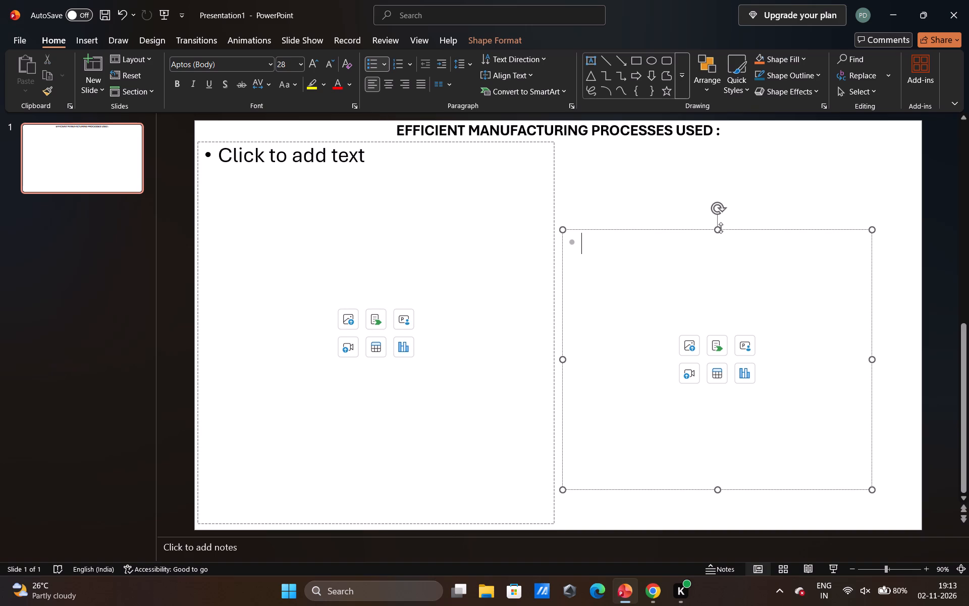
drag(719, 231, 701, 143)
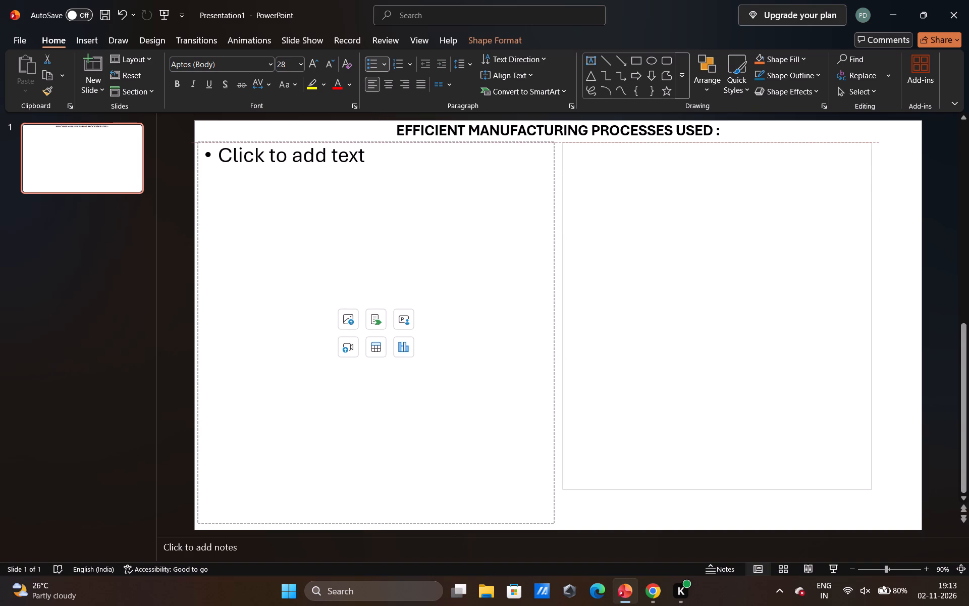
drag(701, 143, 699, 141)
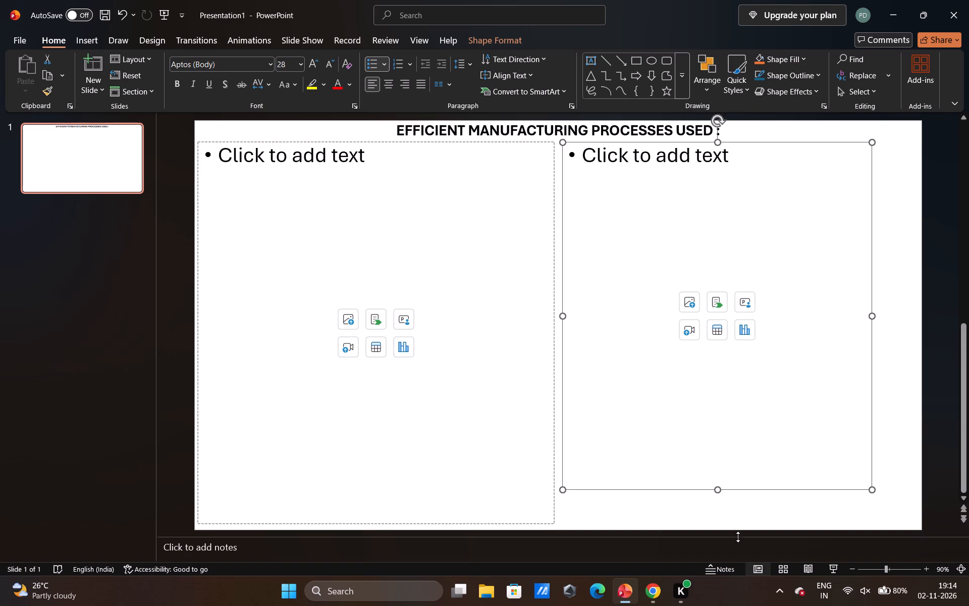
drag(716, 490, 719, 518)
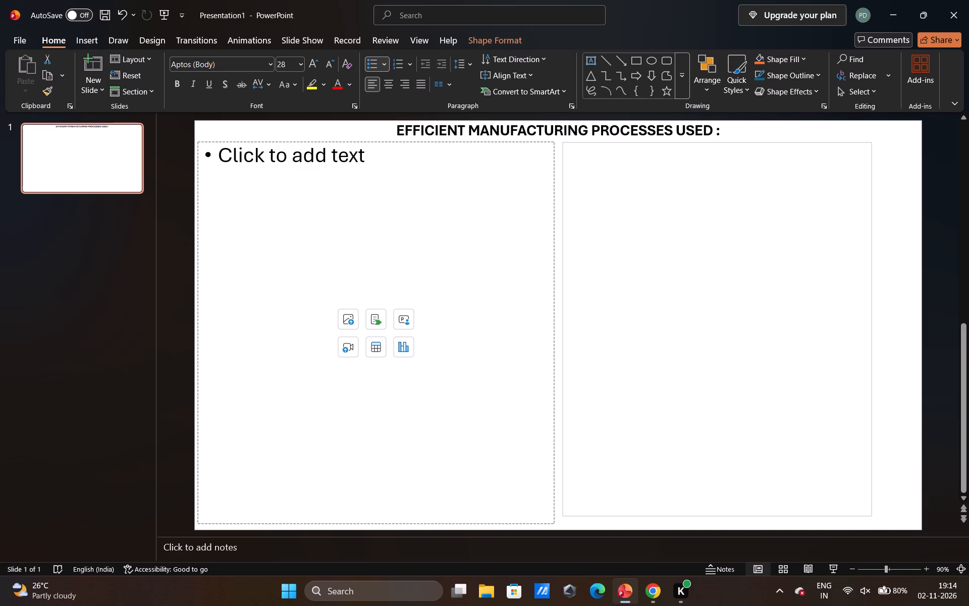
drag(719, 518, 720, 522)
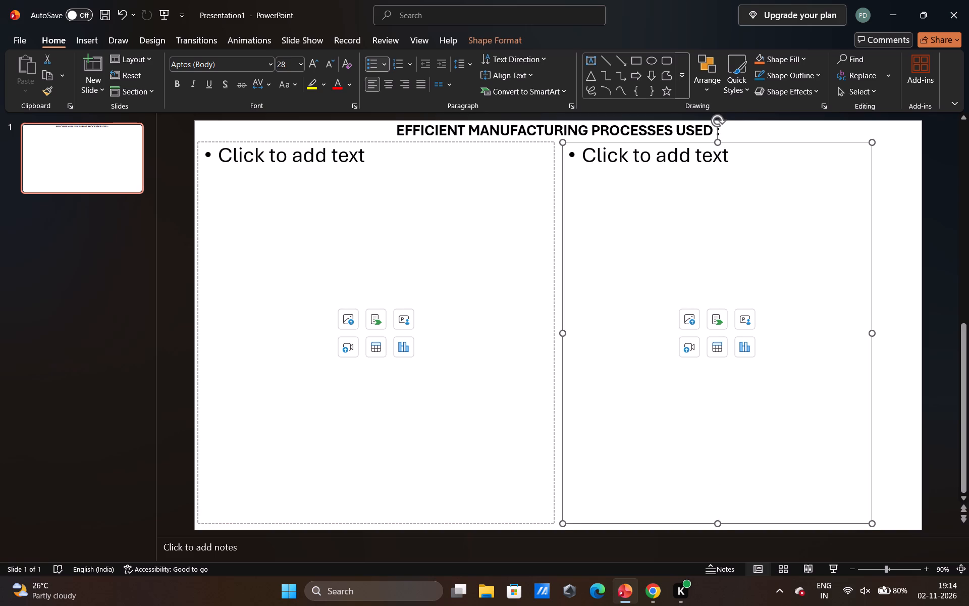
drag(870, 332, 888, 324)
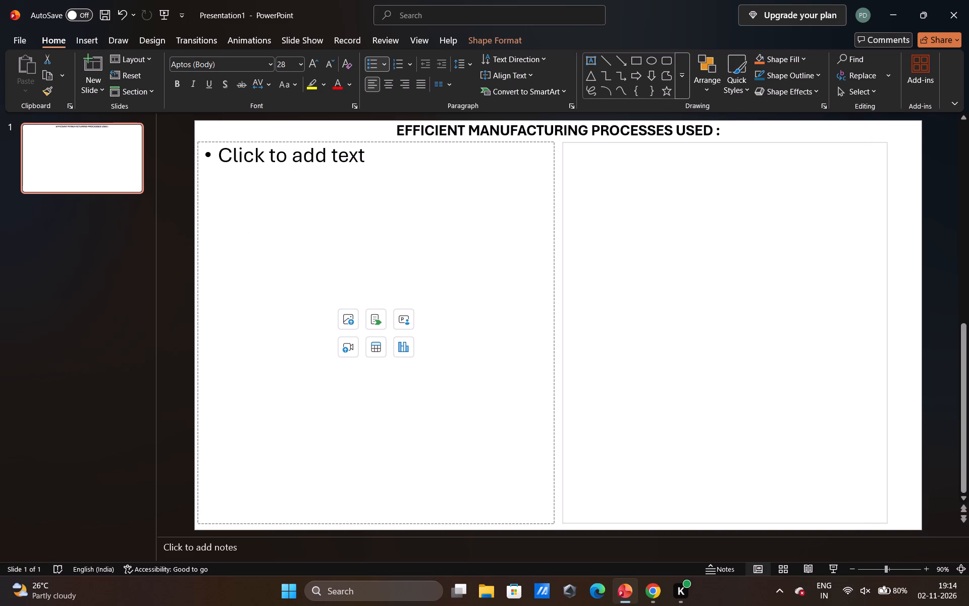
drag(888, 324, 917, 320)
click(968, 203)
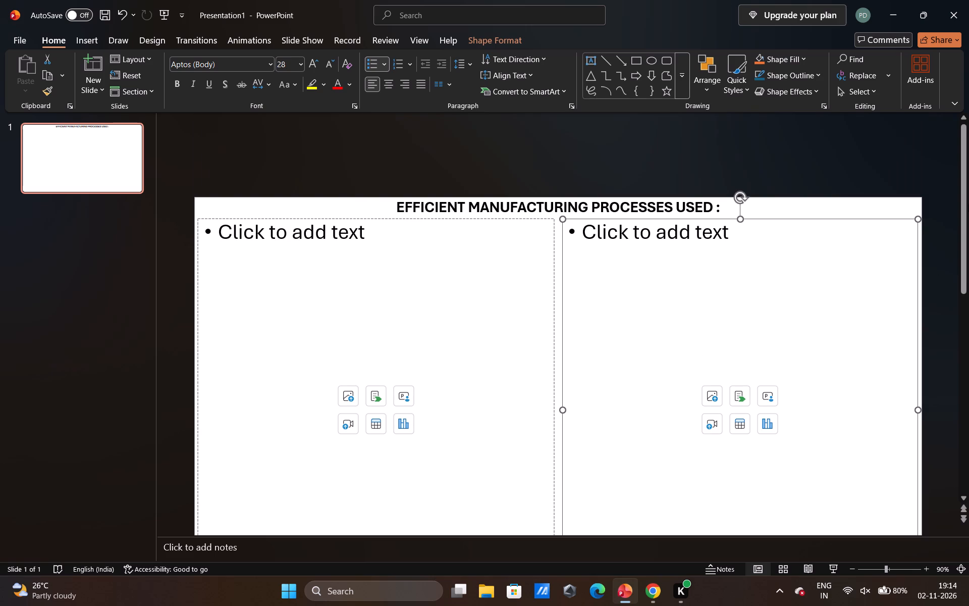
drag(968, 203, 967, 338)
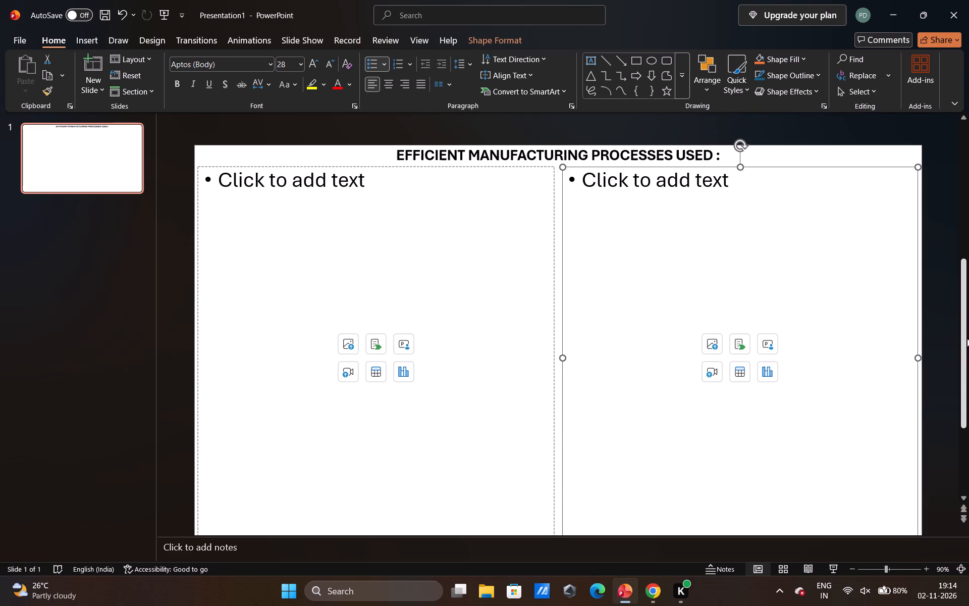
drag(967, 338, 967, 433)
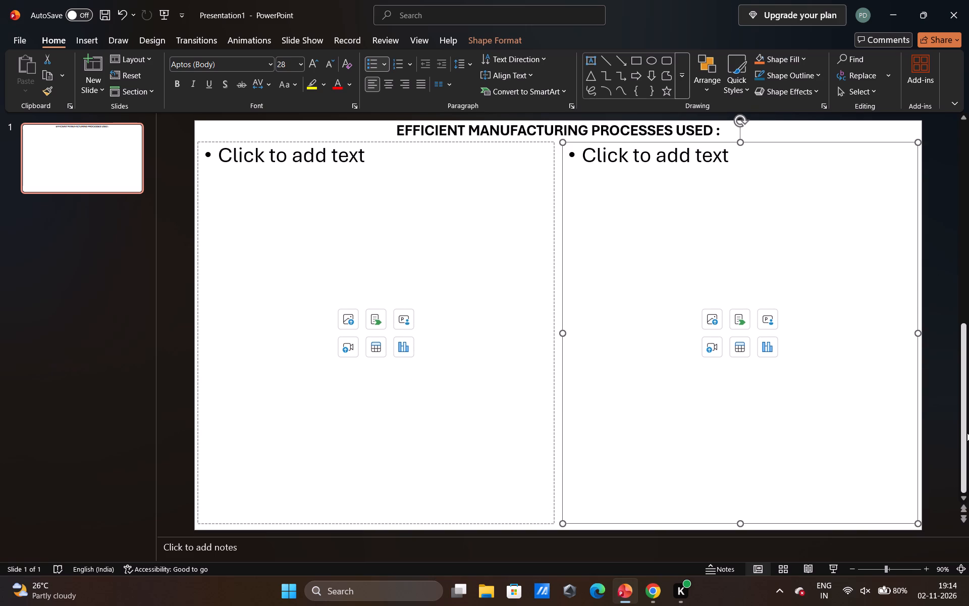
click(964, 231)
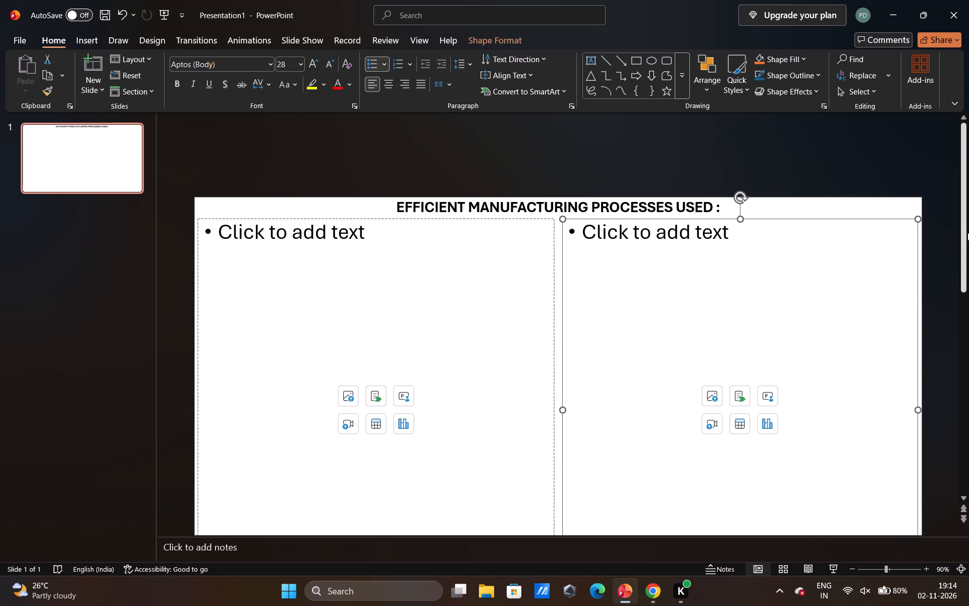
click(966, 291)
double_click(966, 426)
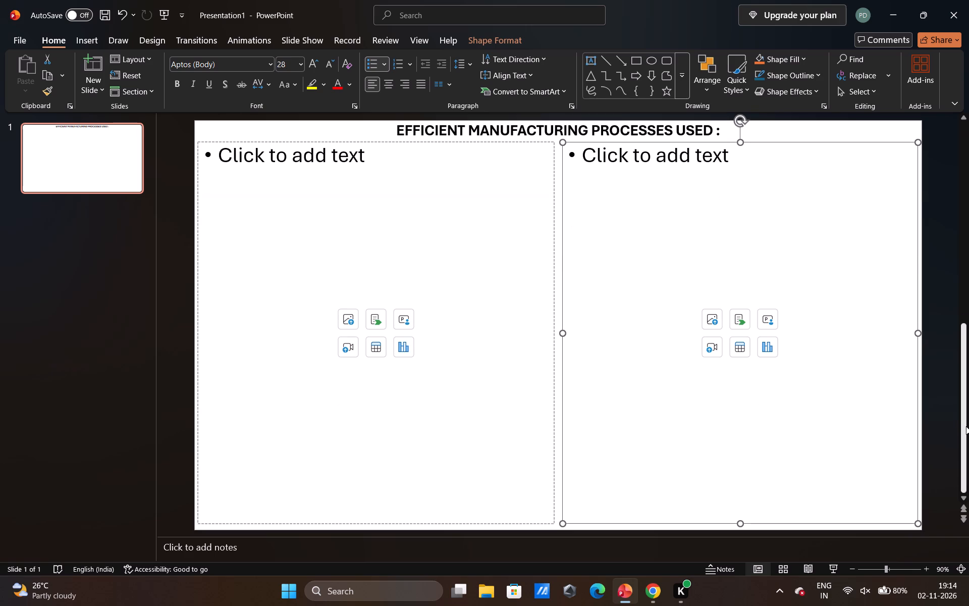
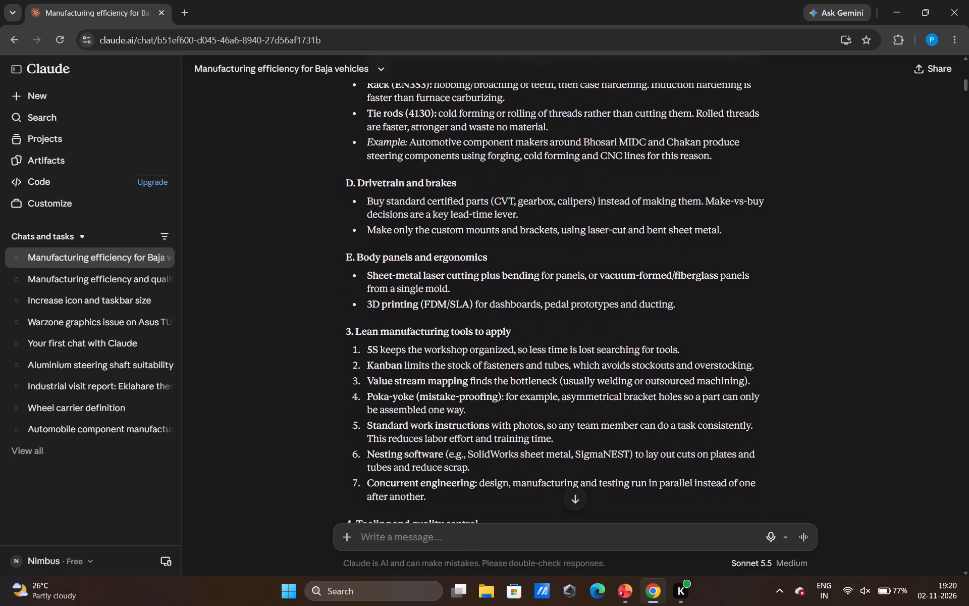
scroll(646, 450, down, 1)
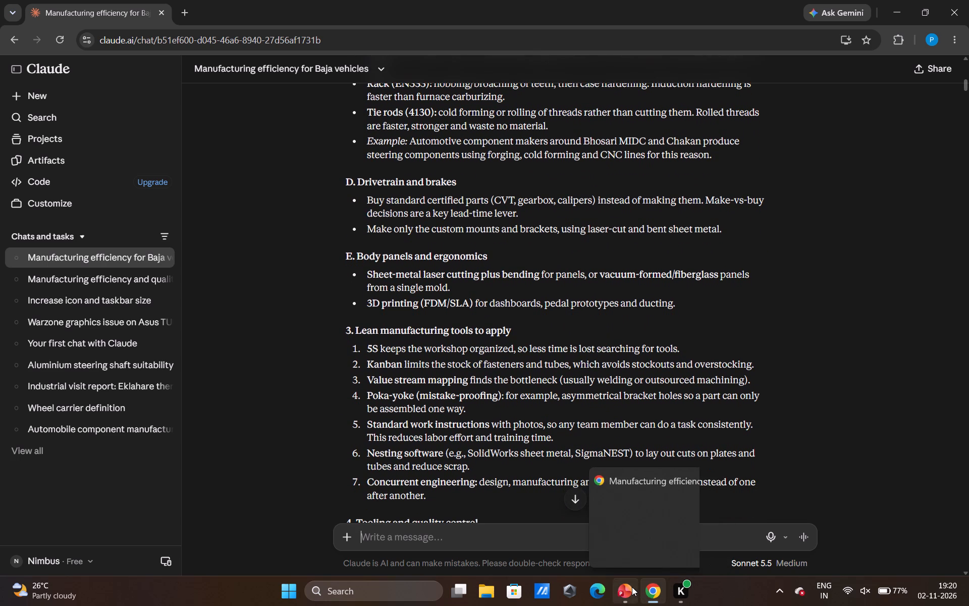
Switch to PowerPoint and start the process list in the slide's left content placeholder with "CUTTING , TUBE NOTCHING ,".
click(632, 587)
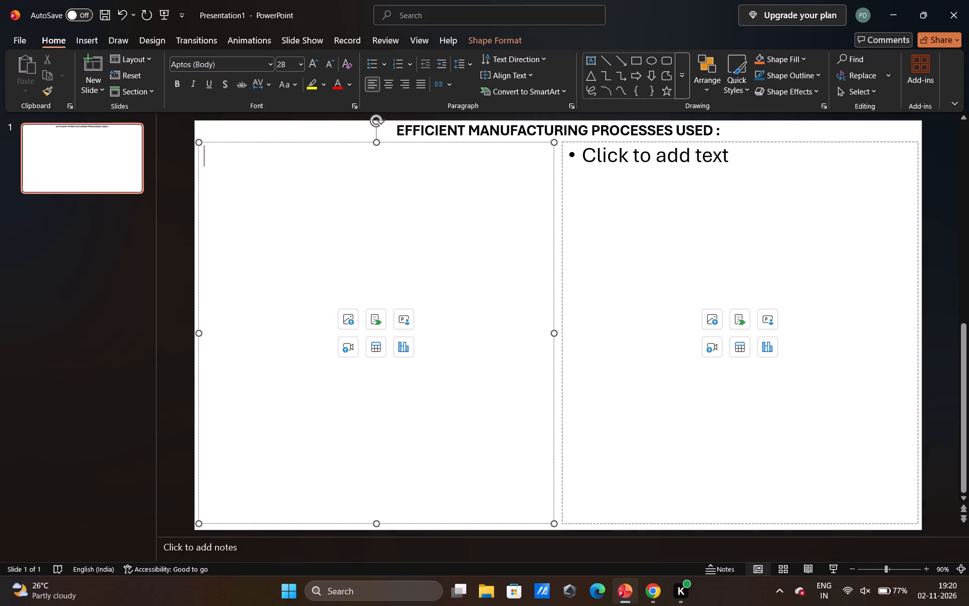
text(CUTTING)
key(space)
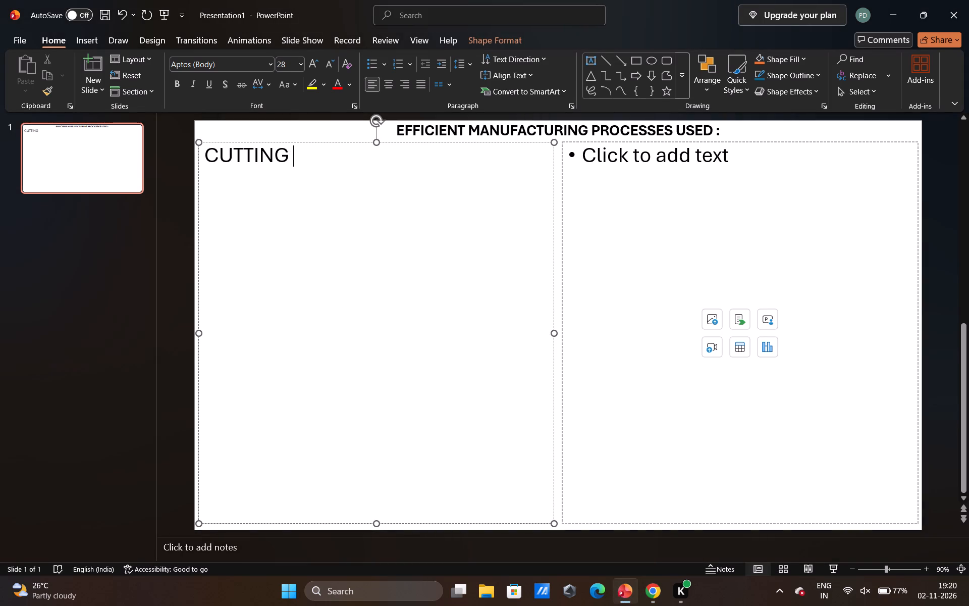
text(, TUBE NOTCHING)
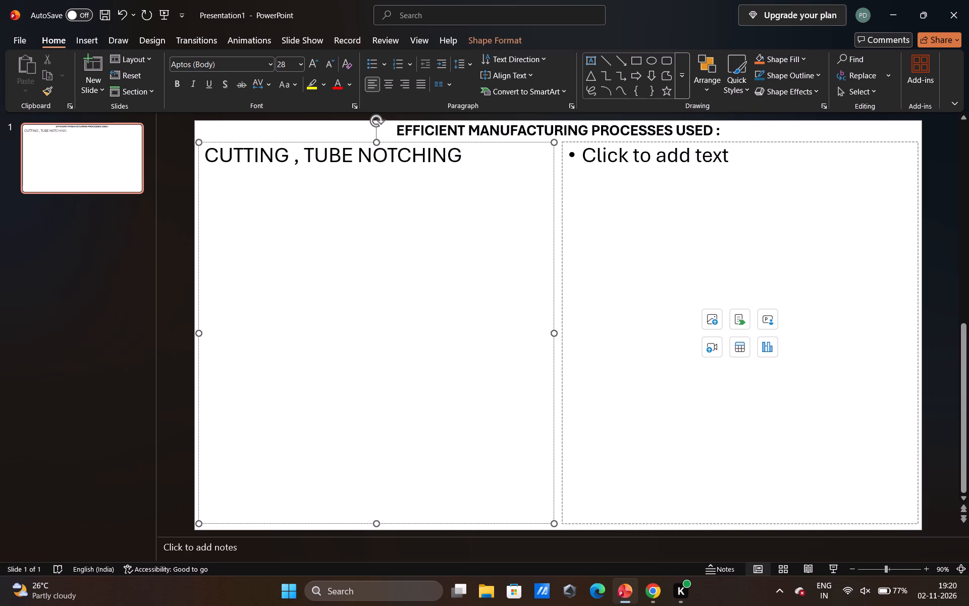
key(space)
text(,)
key(space)
Continue the process list after TUBE NOTCHING with "MACHINING , ADDITIVE MANUFACTURING ,".
text(ER)
key(BackSpace)
key(BackSpace)
text(MACHINING)
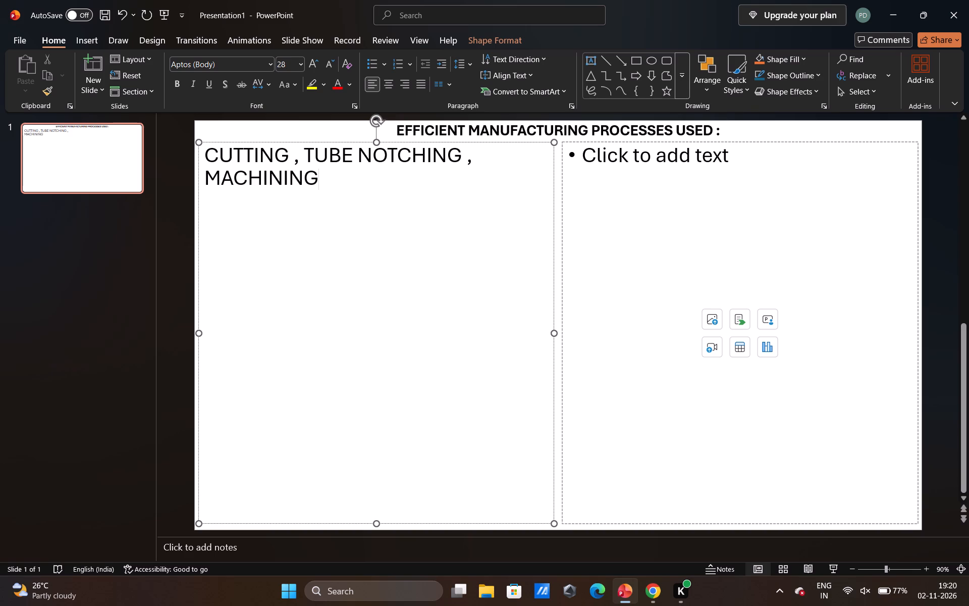
key(space)
text(, AD)
text(DITIVE MANUFACTURING)
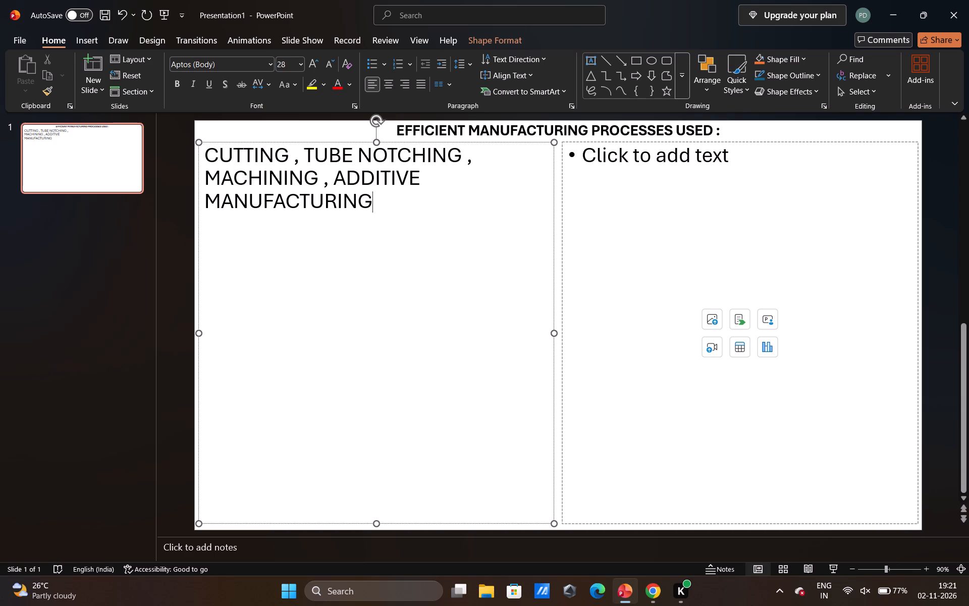
key(space)
text(,)
key(space)
Insert "TUBE BENDING ," into the process list between CUTTING and TUBE NOTCHING.
click(298, 157)
key(space)
text(TUBE)
key(space)
text(BENDING)
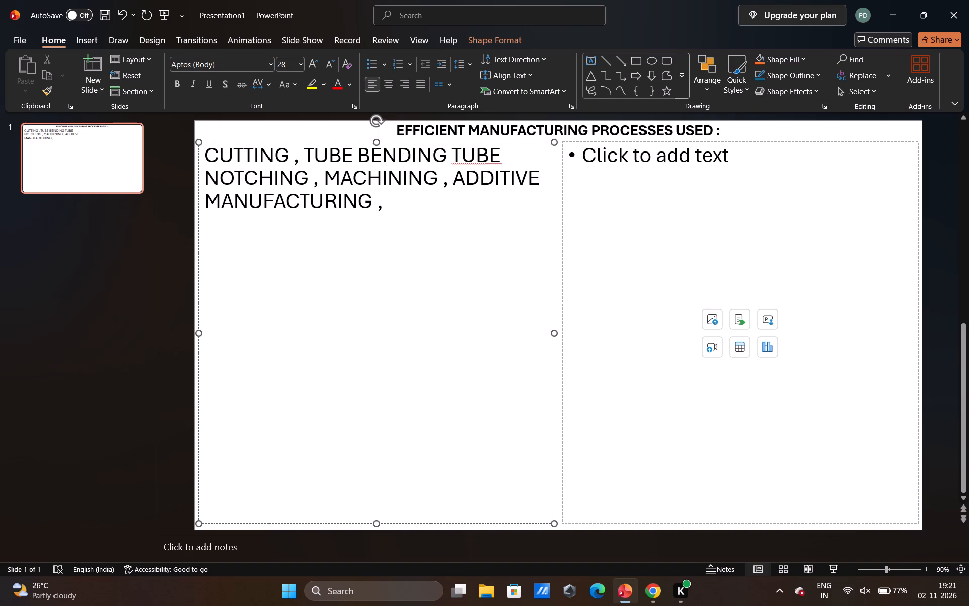
key(space)
text(,)
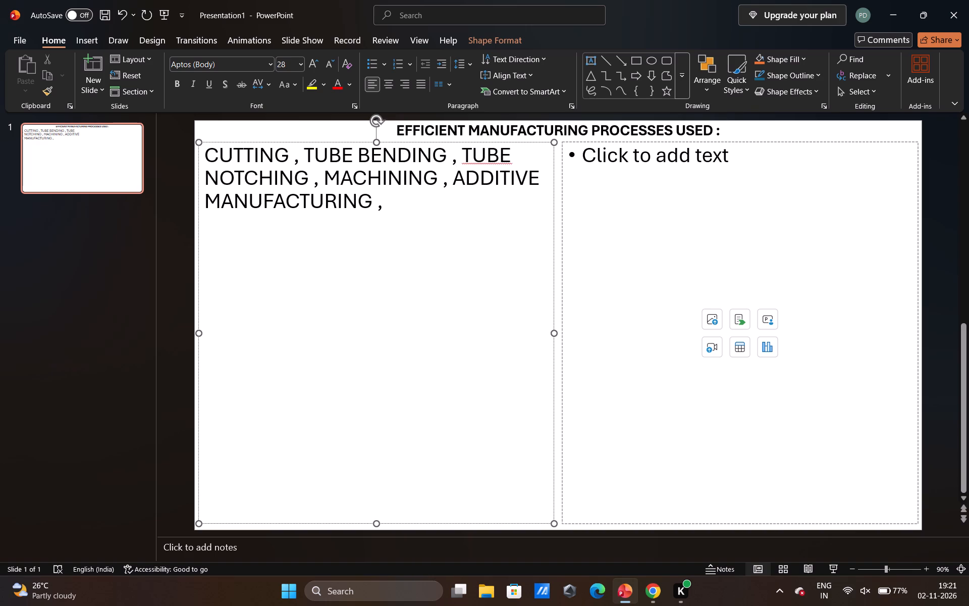
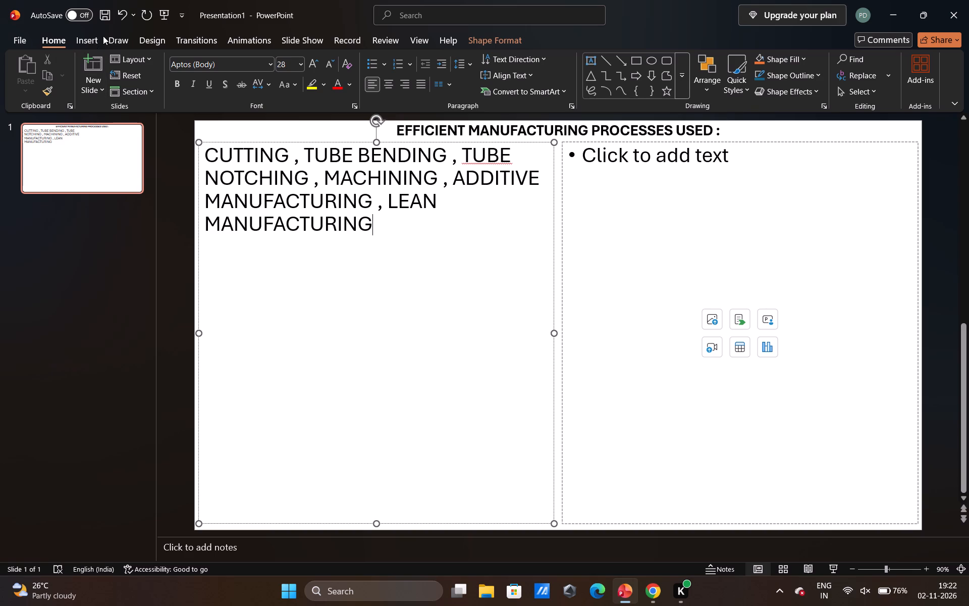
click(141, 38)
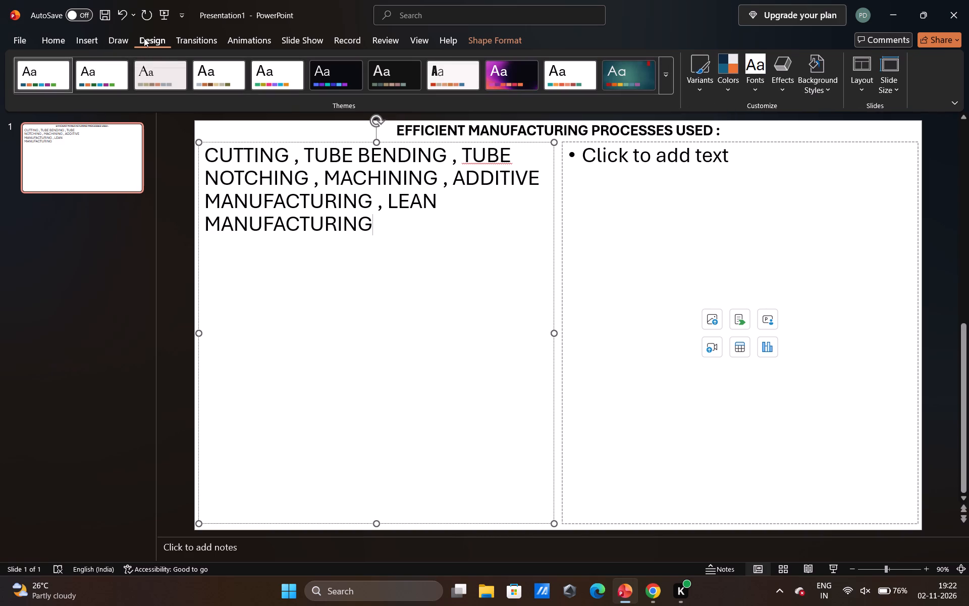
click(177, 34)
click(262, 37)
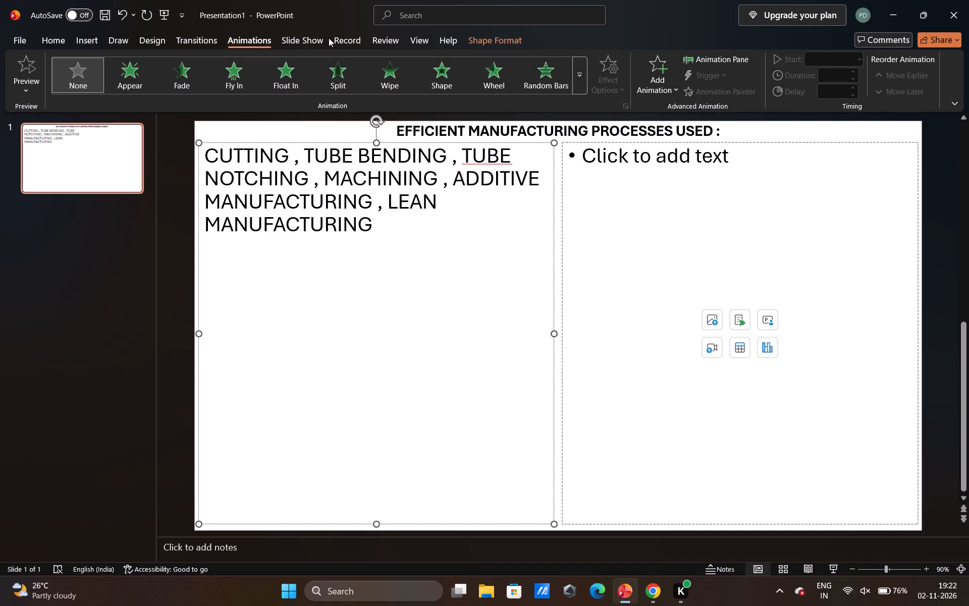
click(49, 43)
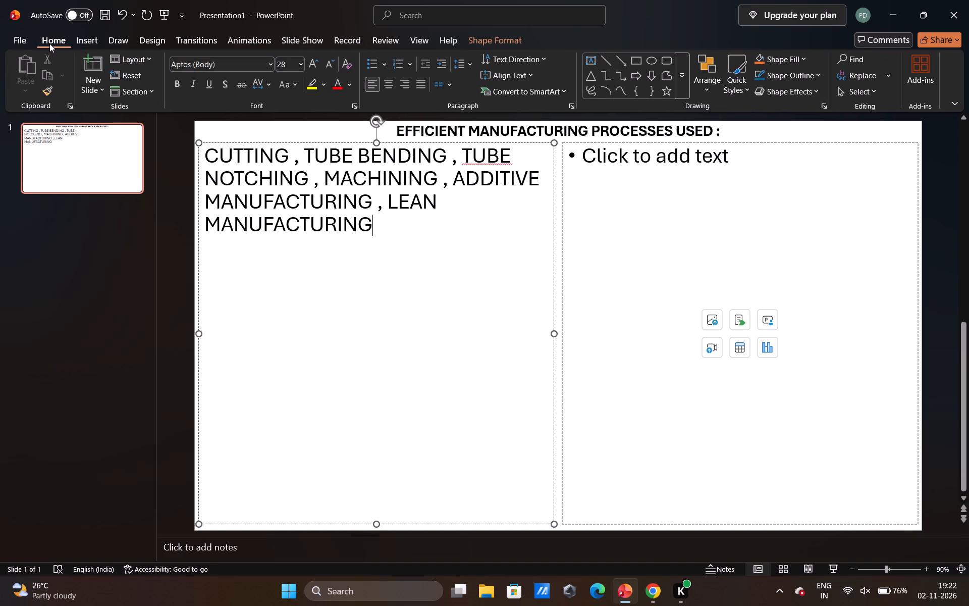
Open the SmartArt graphic chooser for the manufacturing processes slide.
click(81, 37)
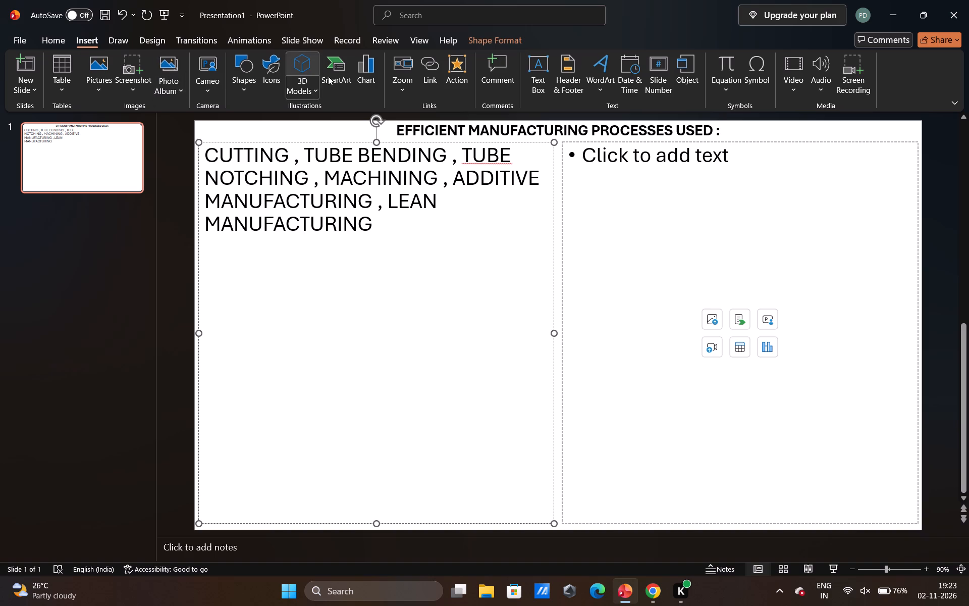
click(351, 82)
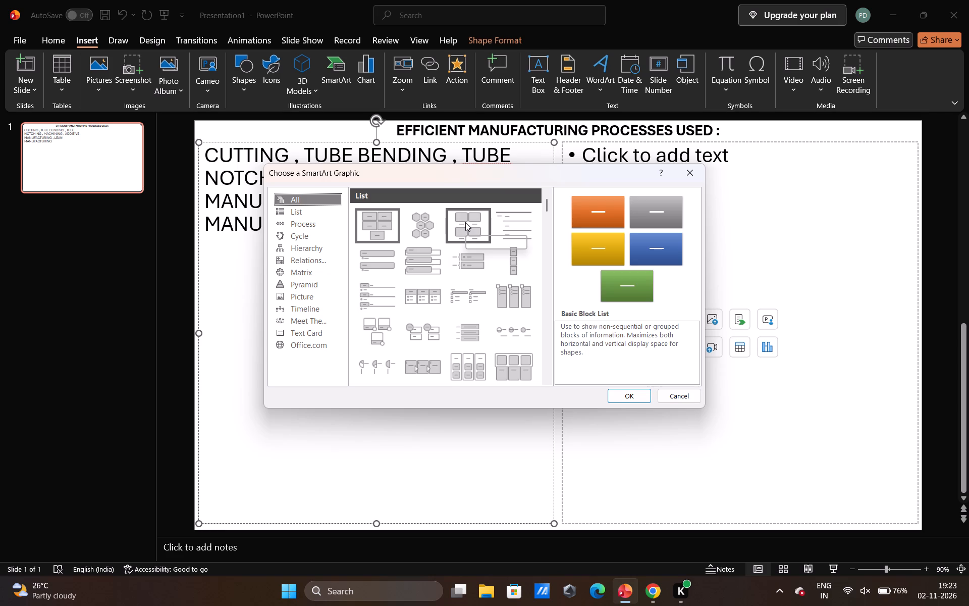
Switch the computer's Wi-Fi connection to the Nimbus network.
click(876, 601)
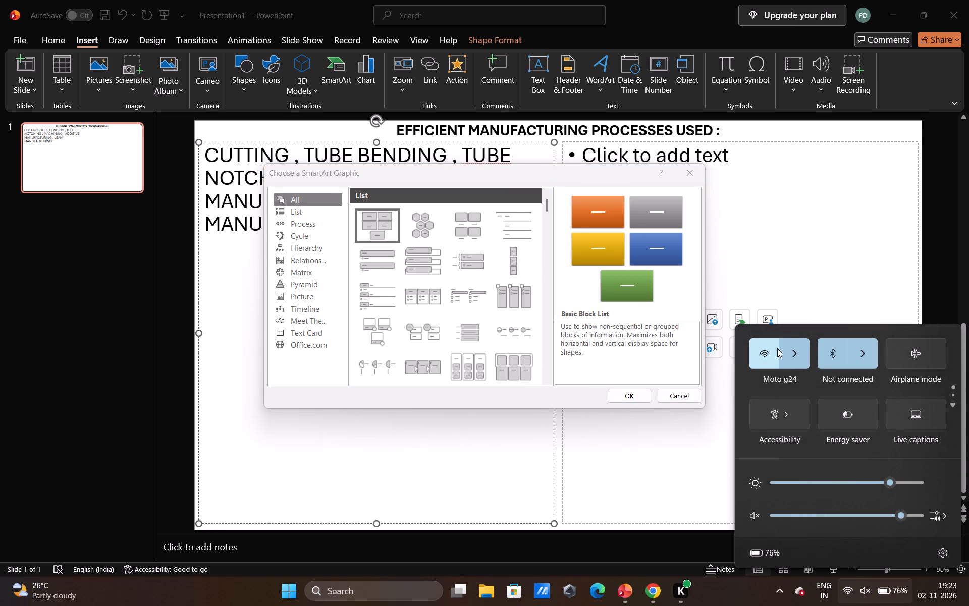
click(780, 346)
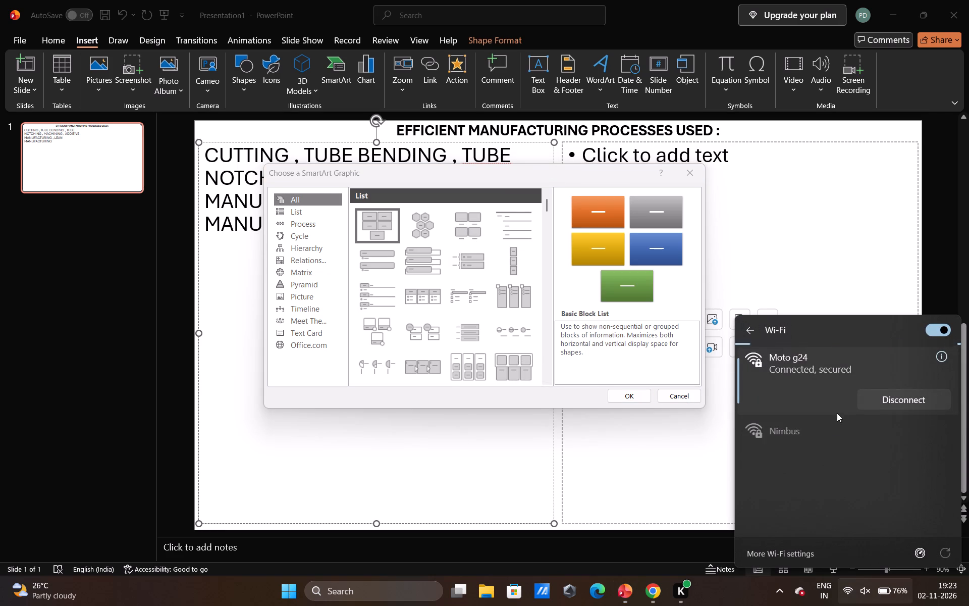
click(832, 431)
click(936, 460)
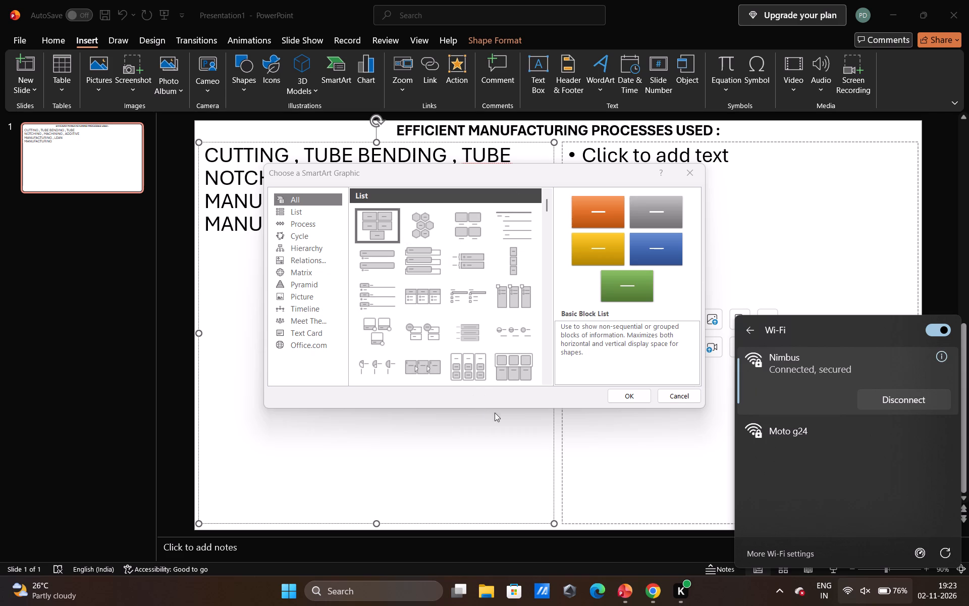
Insert a Picture Accent List SmartArt graphic beside the process list and select its first block.
click(508, 304)
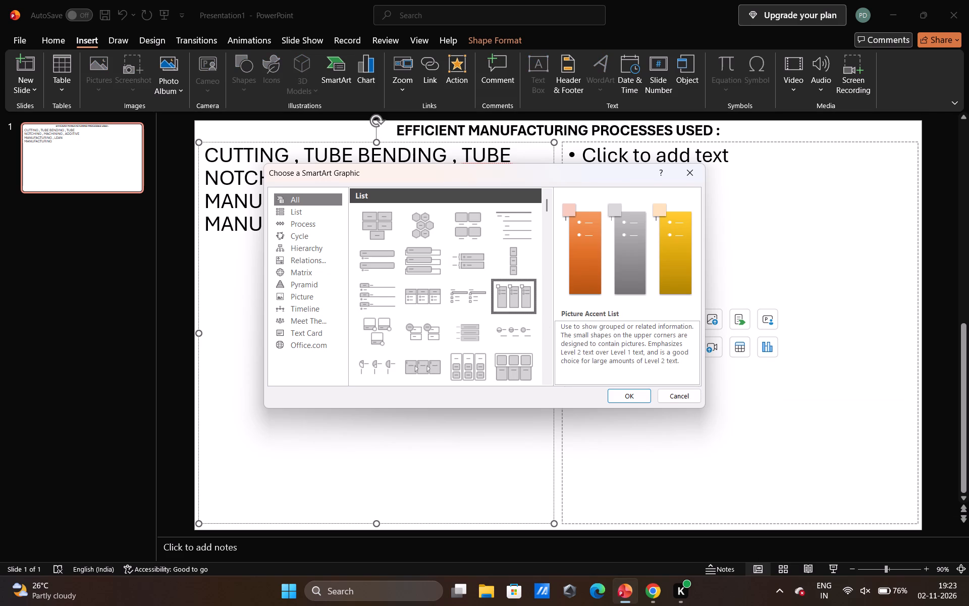
click(628, 391)
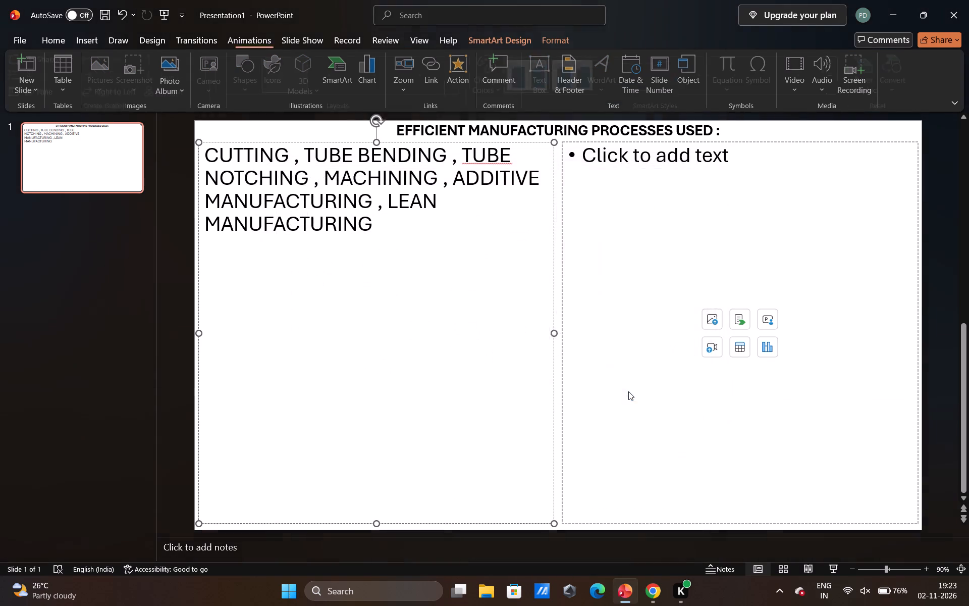
drag(673, 361, 630, 353)
click(630, 353)
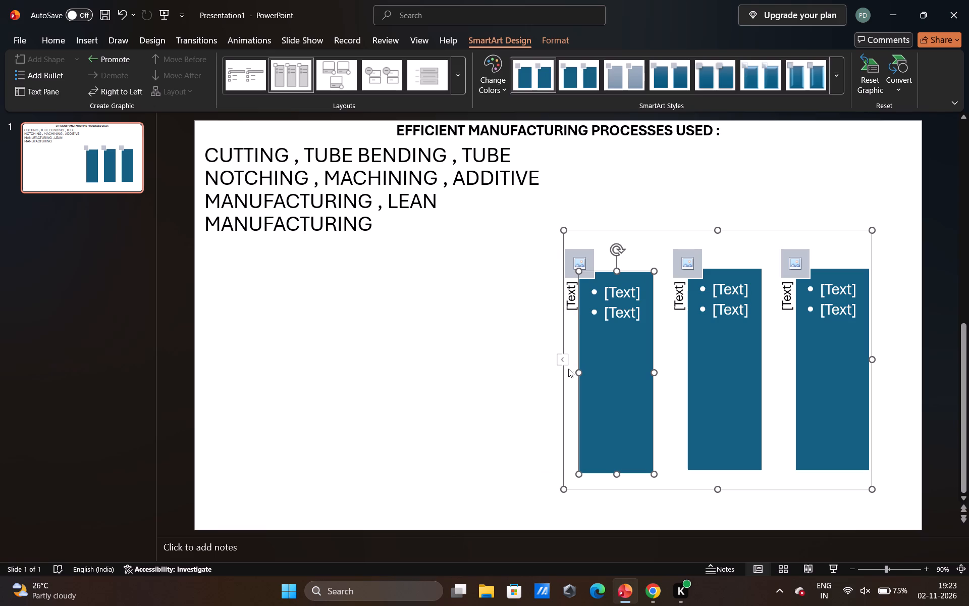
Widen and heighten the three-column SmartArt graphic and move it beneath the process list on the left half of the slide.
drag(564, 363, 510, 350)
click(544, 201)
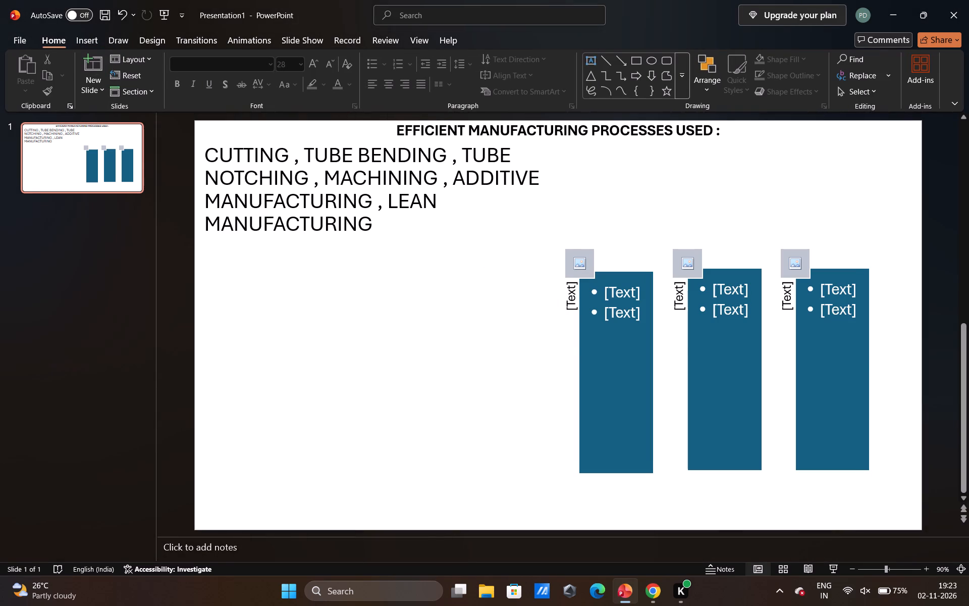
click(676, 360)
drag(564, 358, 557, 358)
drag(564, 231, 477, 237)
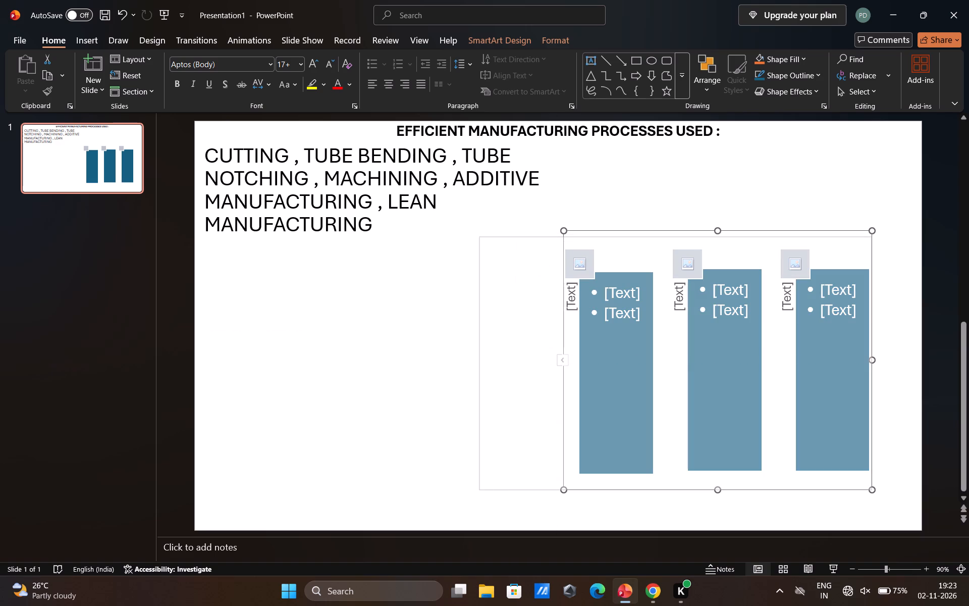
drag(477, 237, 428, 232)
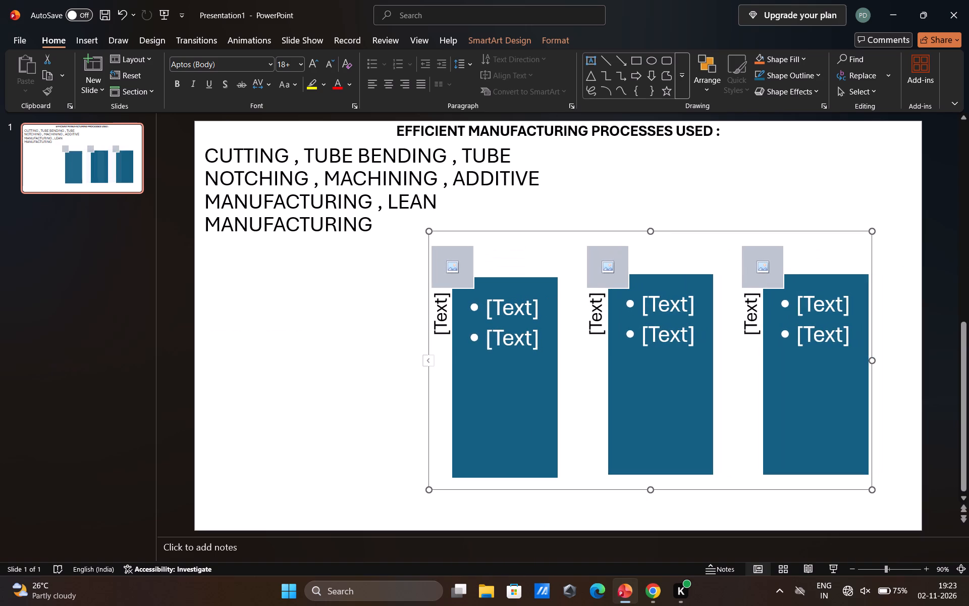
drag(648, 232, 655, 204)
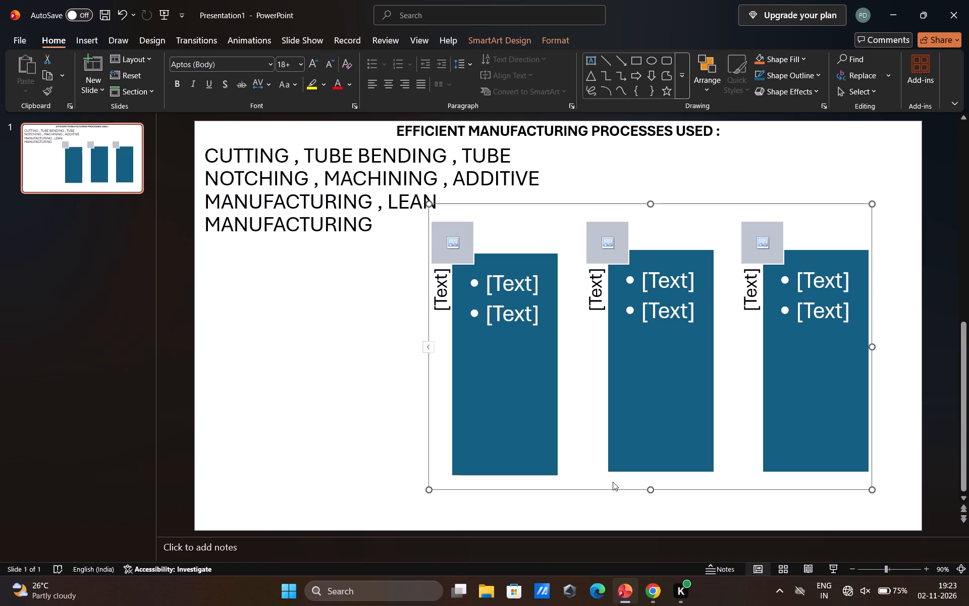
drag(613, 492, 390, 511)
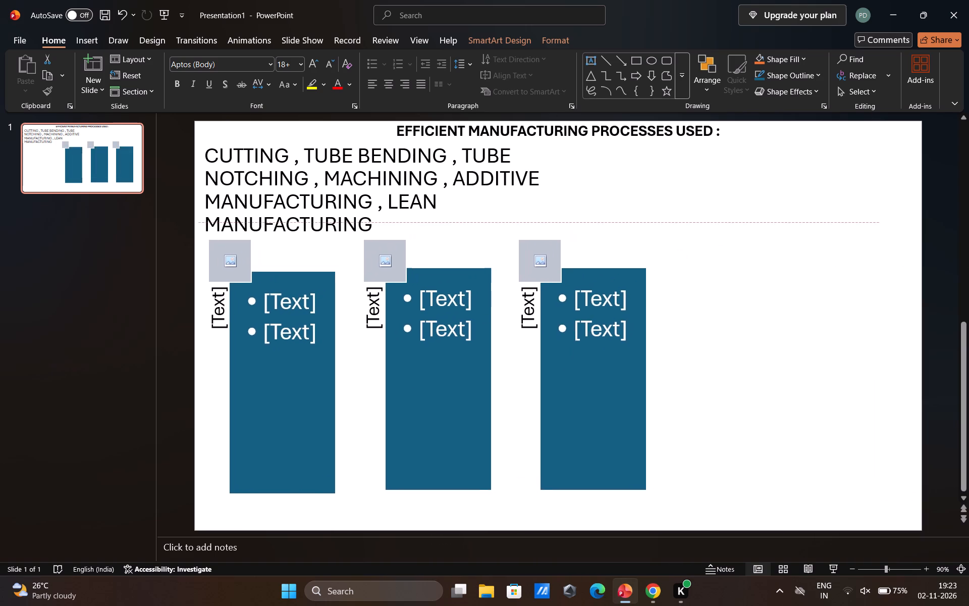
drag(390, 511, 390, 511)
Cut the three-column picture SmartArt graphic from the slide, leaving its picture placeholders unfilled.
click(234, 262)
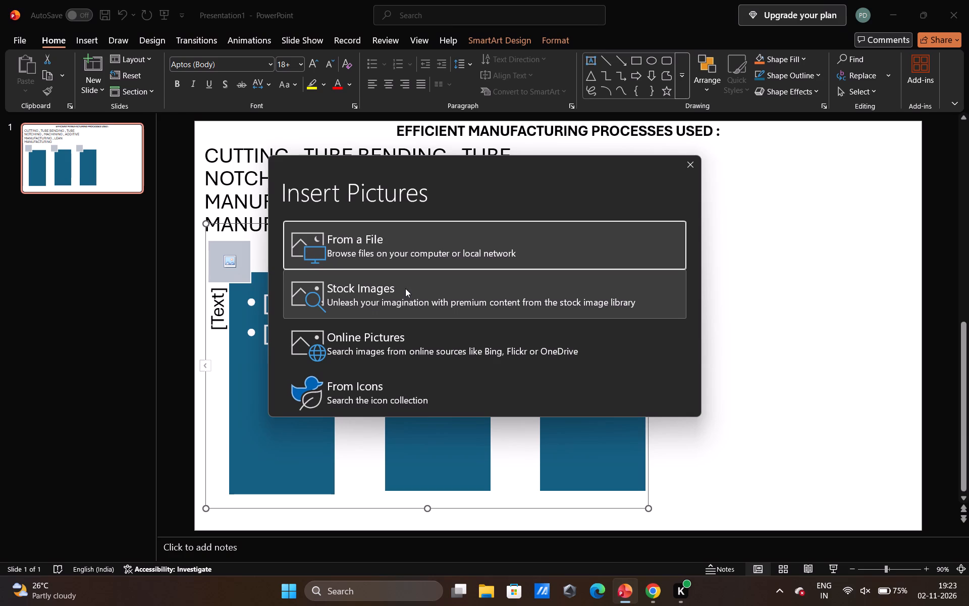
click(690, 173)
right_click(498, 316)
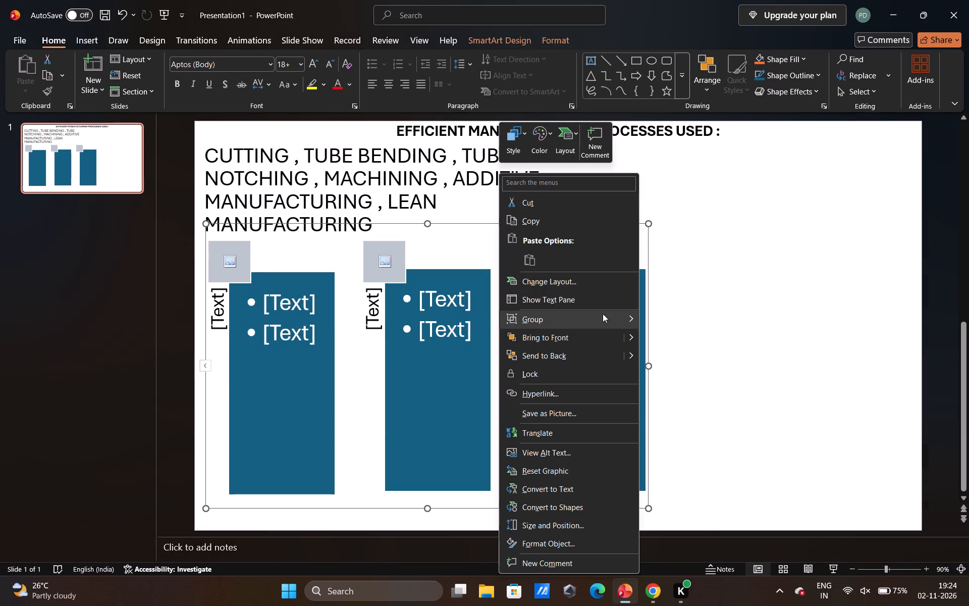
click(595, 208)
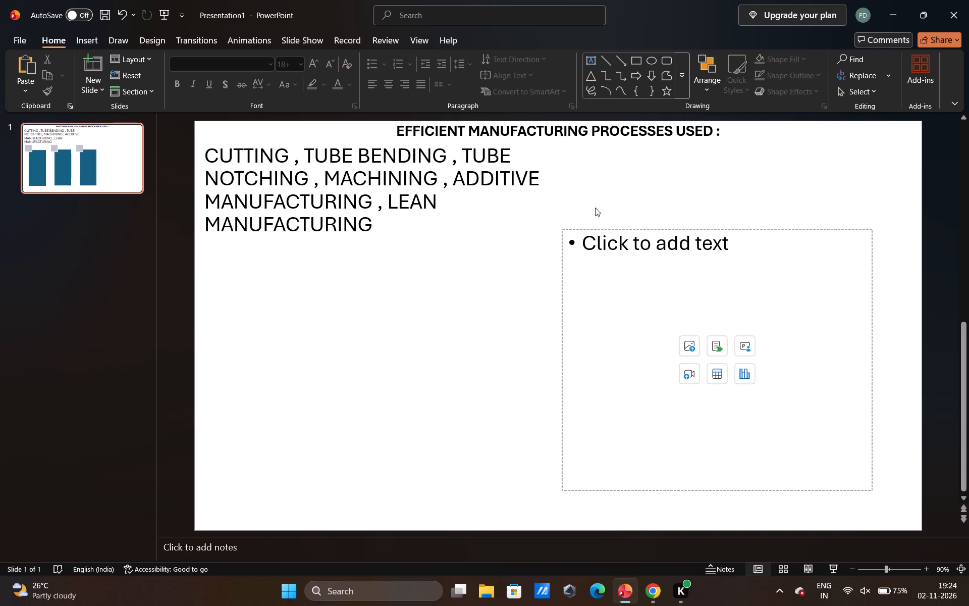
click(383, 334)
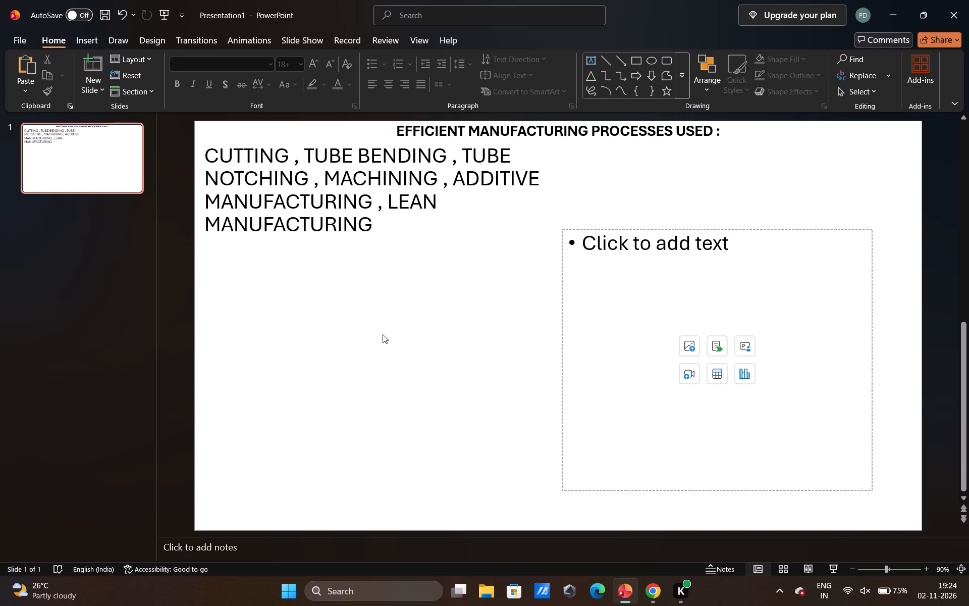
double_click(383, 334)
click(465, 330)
Insert a Basic Block List SmartArt graphic on the slide.
click(92, 33)
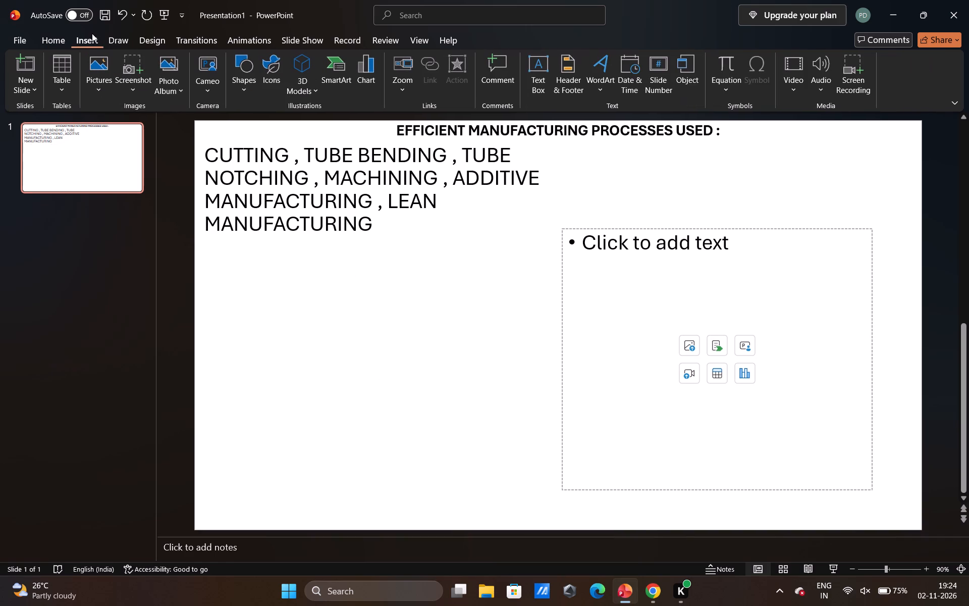
click(321, 82)
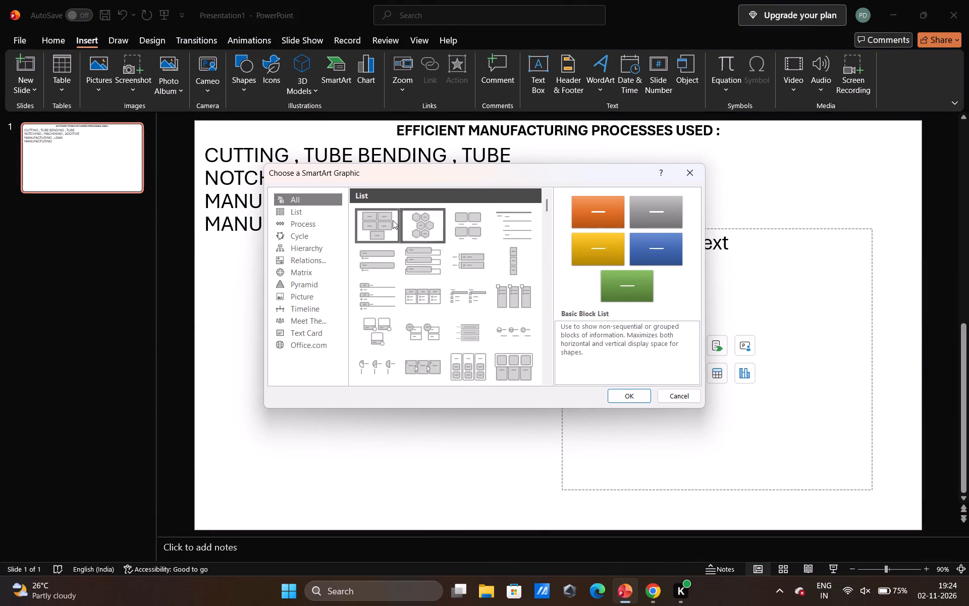
click(377, 227)
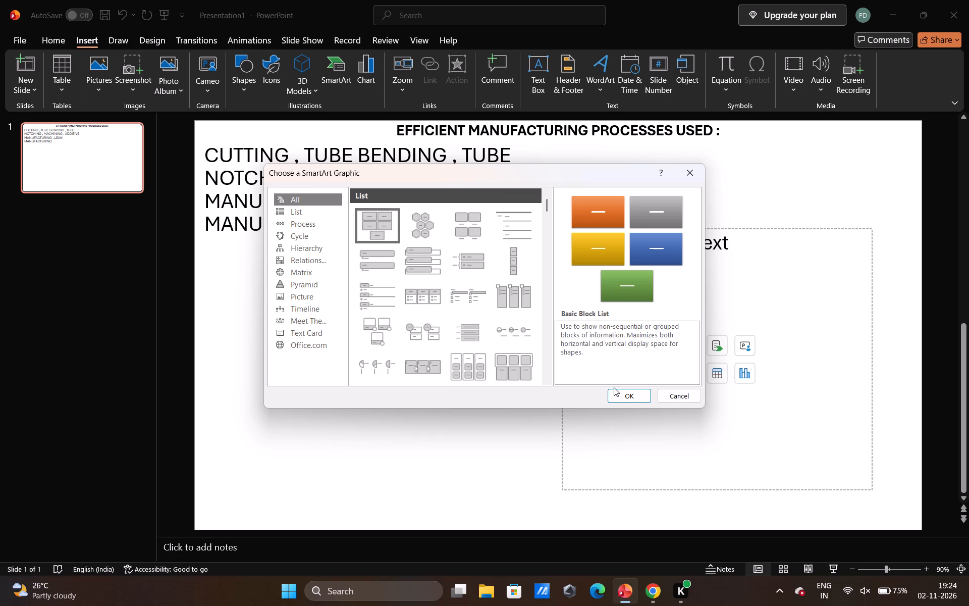
click(635, 394)
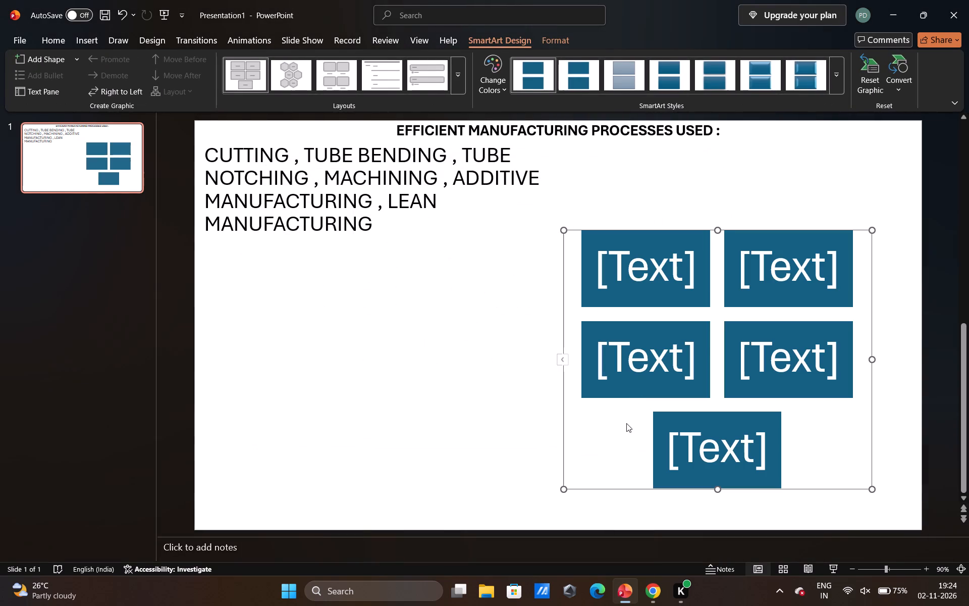
Move the block list directly beneath the process list and resize it so three blocks sit above two.
drag(626, 423, 599, 416)
drag(562, 384, 201, 402)
drag(353, 511, 400, 340)
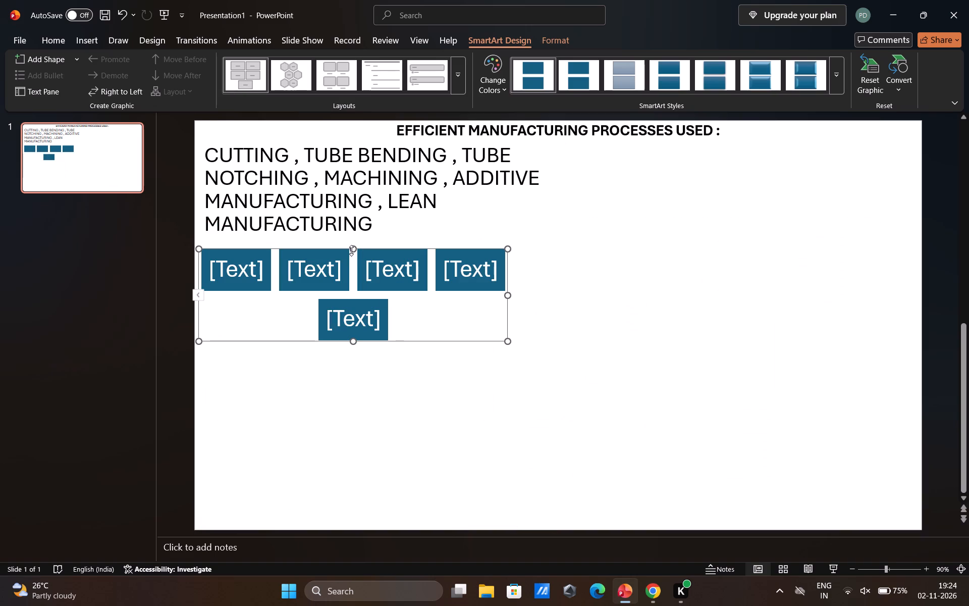
drag(353, 248, 354, 241)
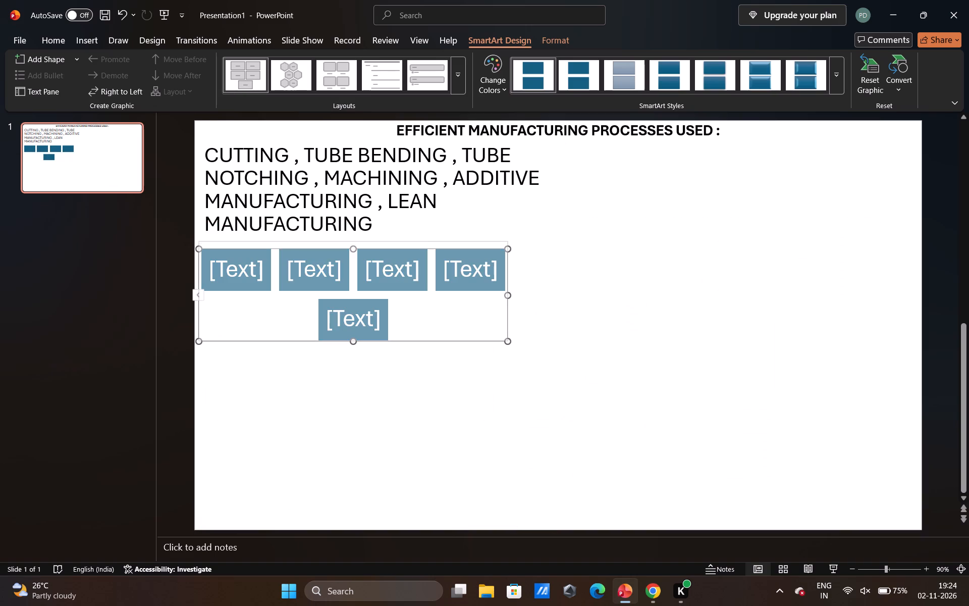
drag(354, 241, 355, 240)
drag(506, 288, 703, 313)
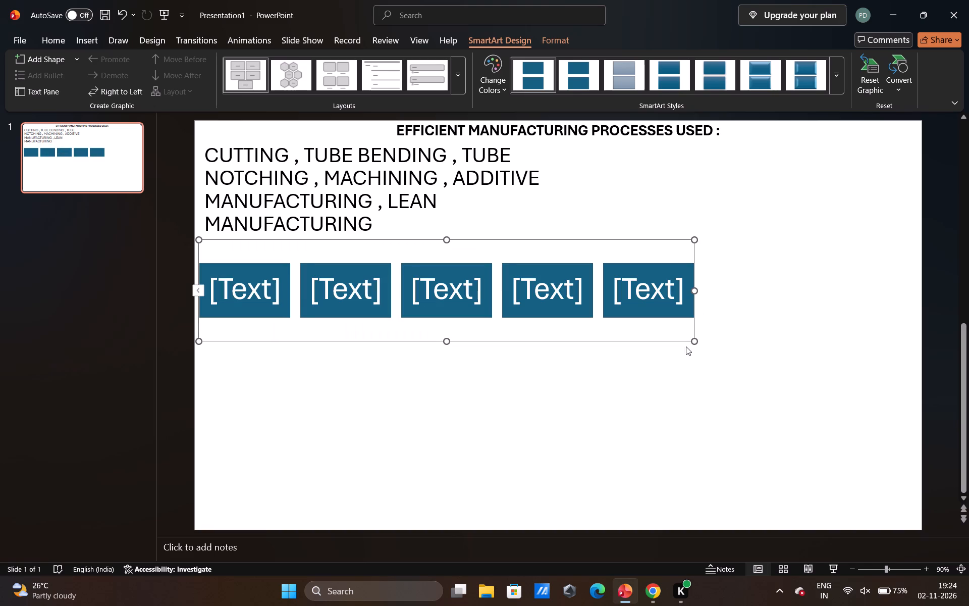
drag(693, 341, 686, 395)
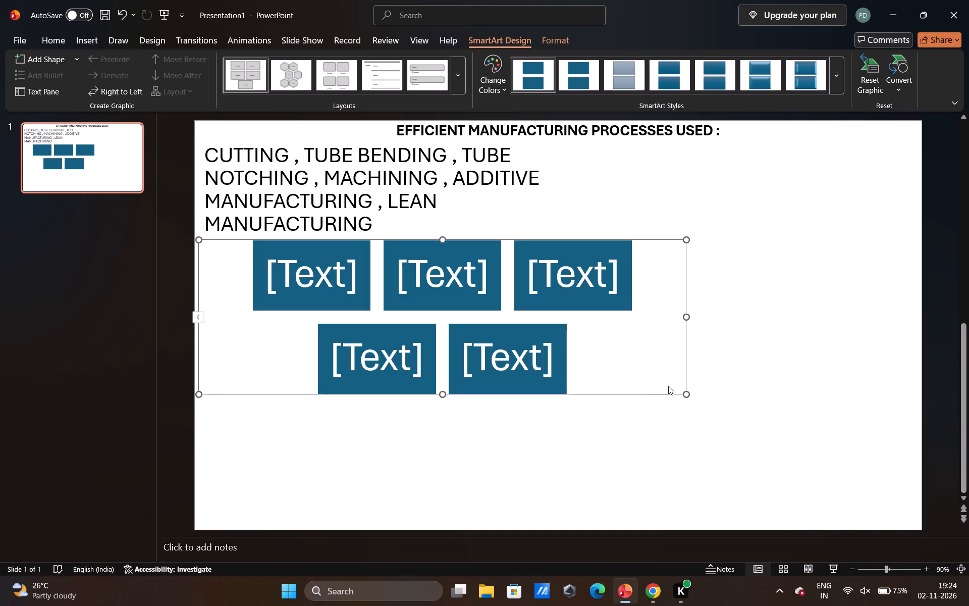
Open the first block of the SmartArt block list for text entry.
click(298, 257)
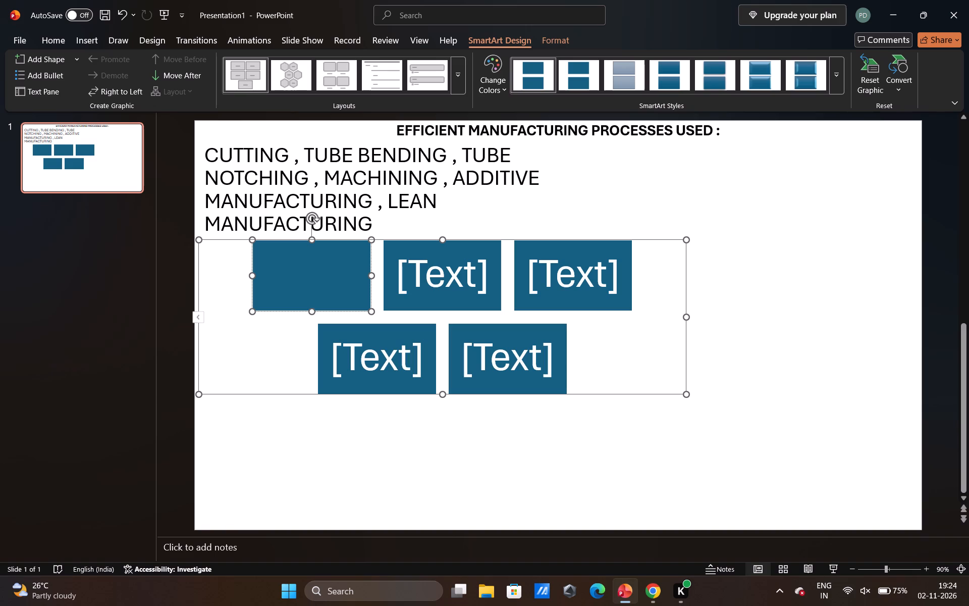
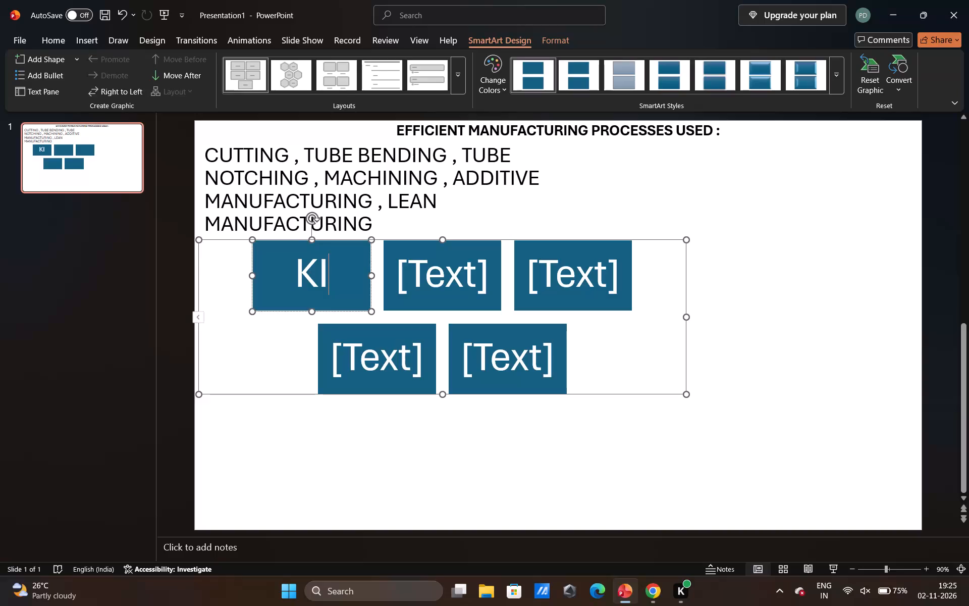
Clear the mistyped text from the first block of the SmartArt block list, leaving it empty.
key(BackSpace)
key(BackSpace)
key(BackSpace)
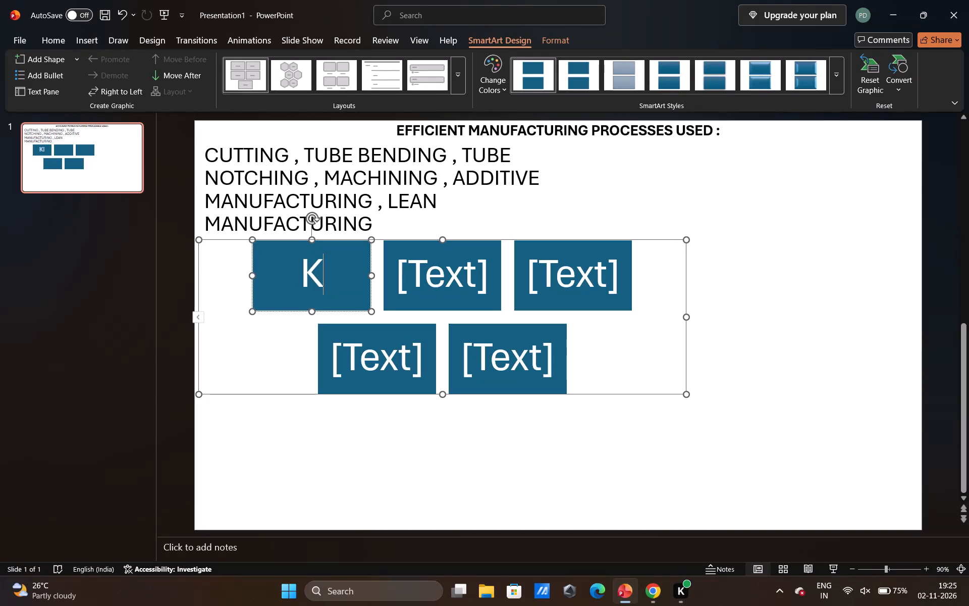
key(BackSpace)
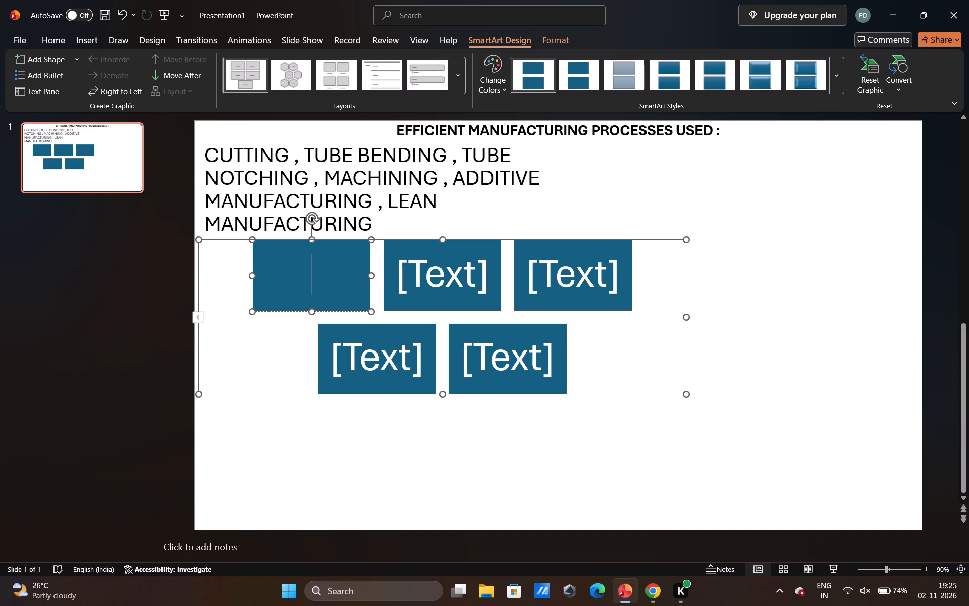
Switch the computer's Wi-Fi connection to the Nimbus network and return to the slide.
click(875, 585)
click(875, 585)
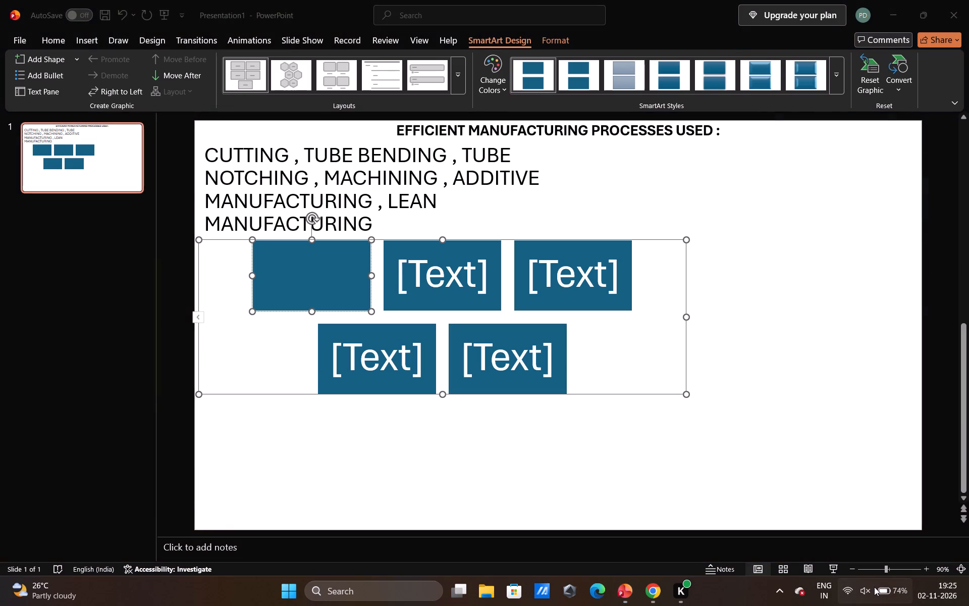
click(874, 587)
click(850, 589)
double_click(850, 589)
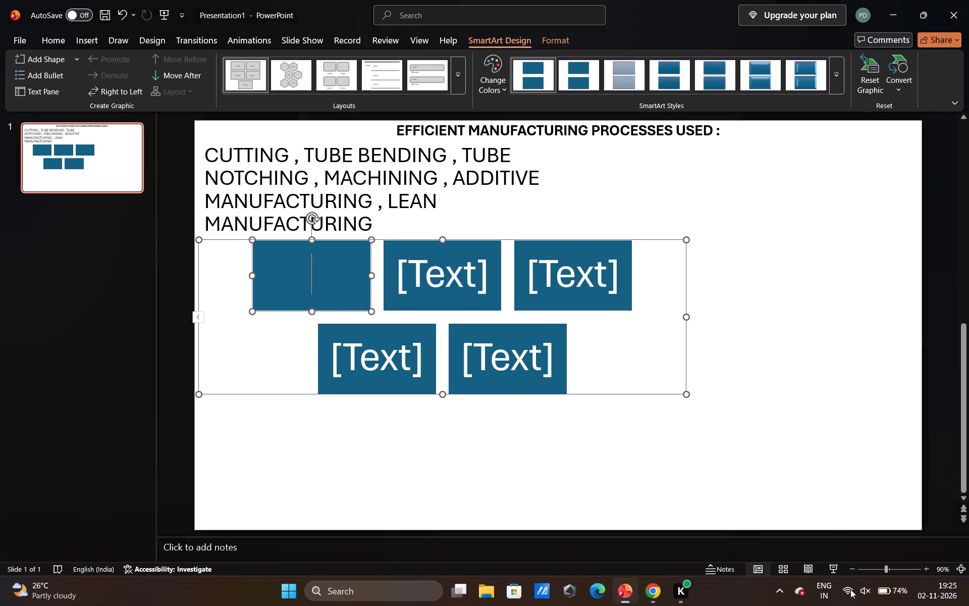
click(850, 589)
click(804, 348)
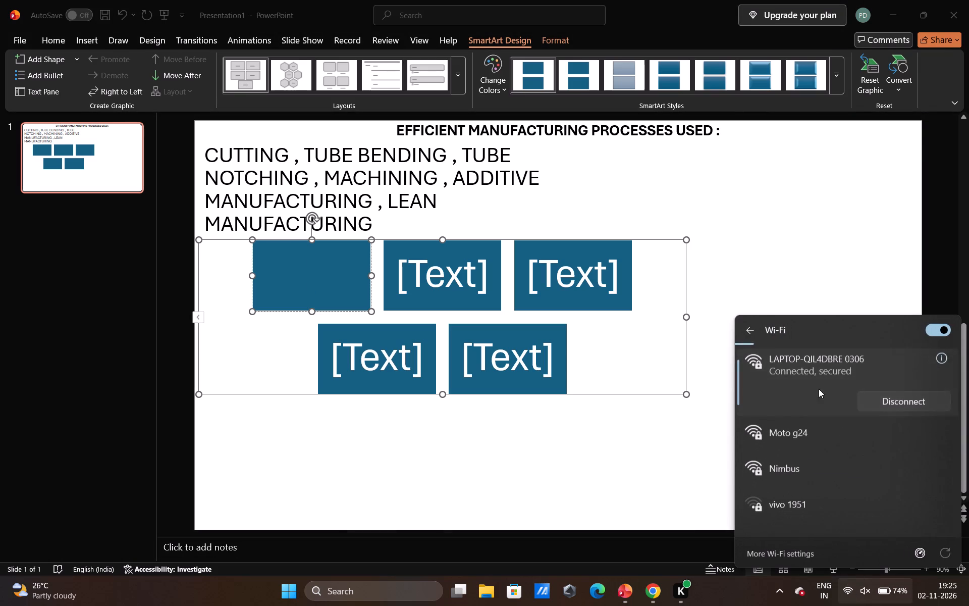
click(857, 469)
click(888, 490)
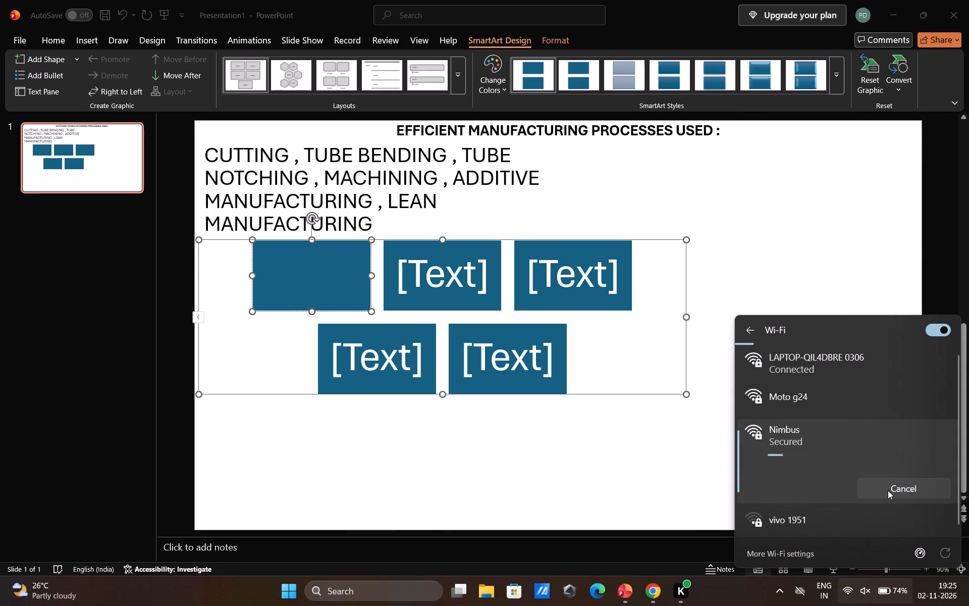
click(681, 462)
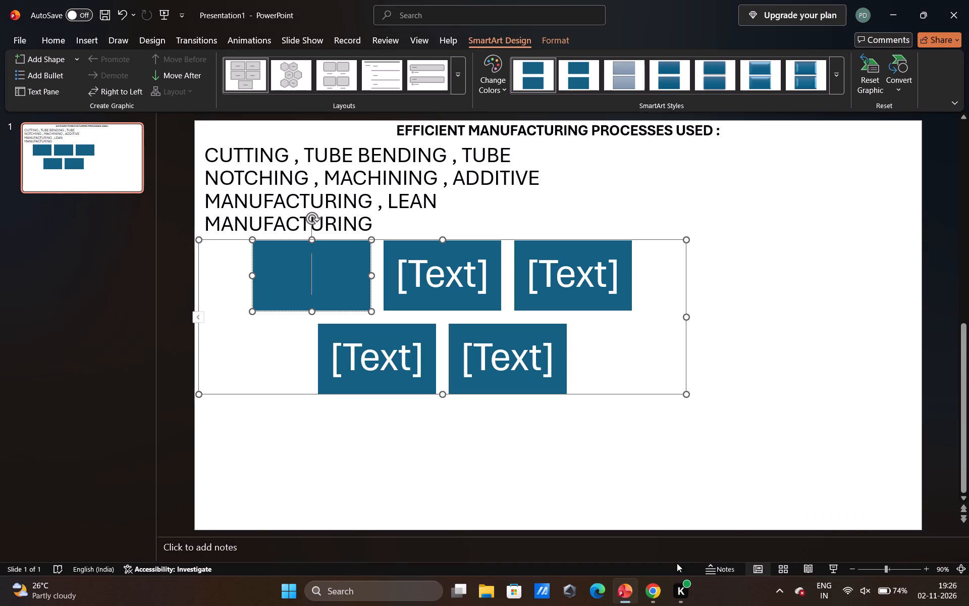
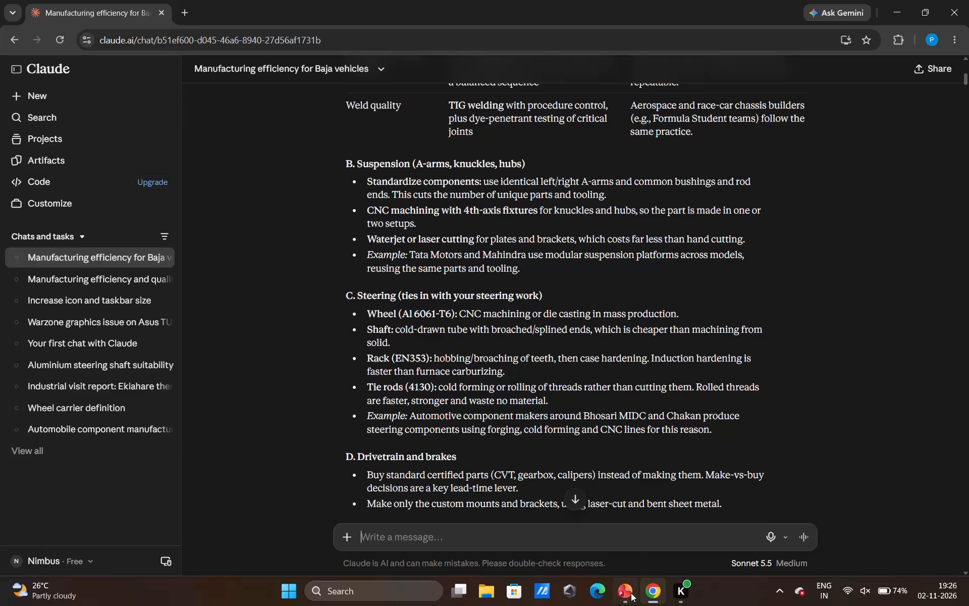
Switch to PowerPoint, select the entire title "EFFICIENT MANUFACTURING PROCESSES USED :" and open the text highlight colour choices for it.
click(631, 593)
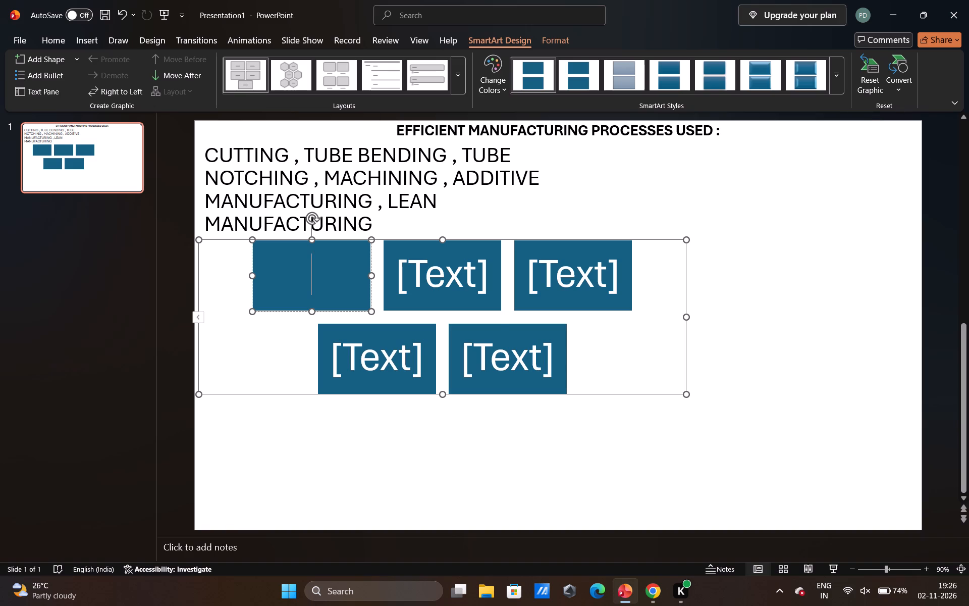
drag(398, 126, 710, 161)
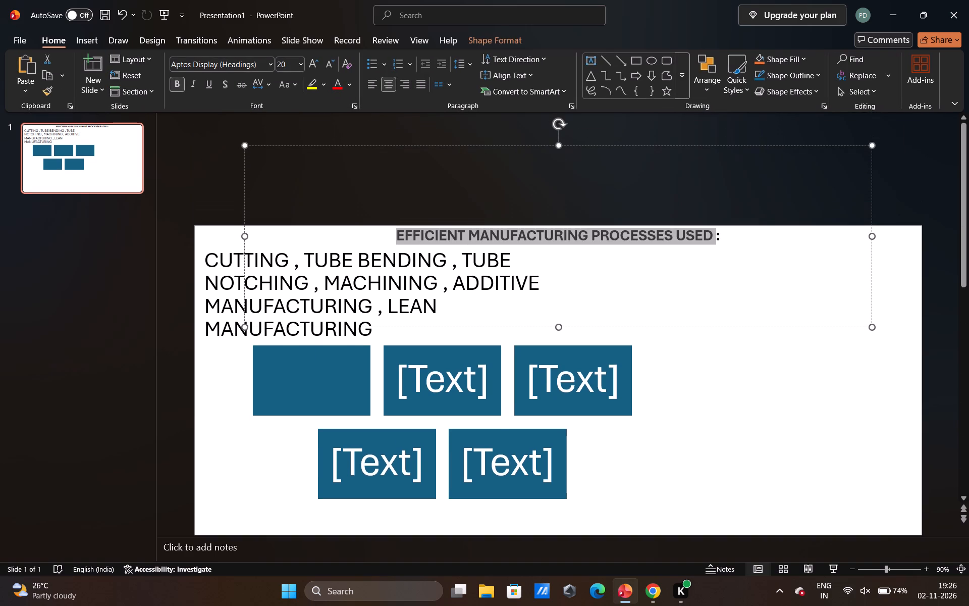
drag(710, 161, 710, 163)
drag(723, 237, 428, 219)
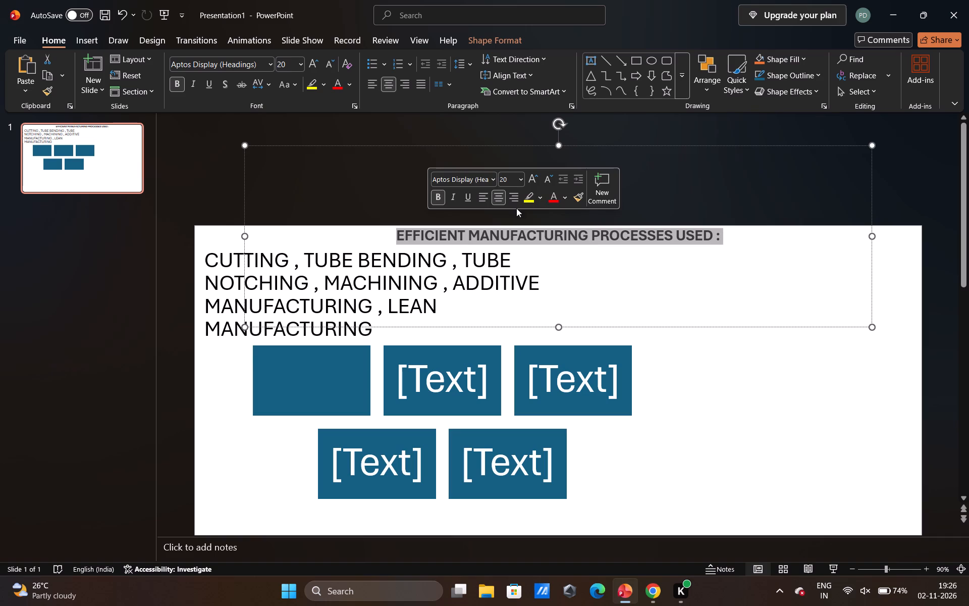
click(544, 200)
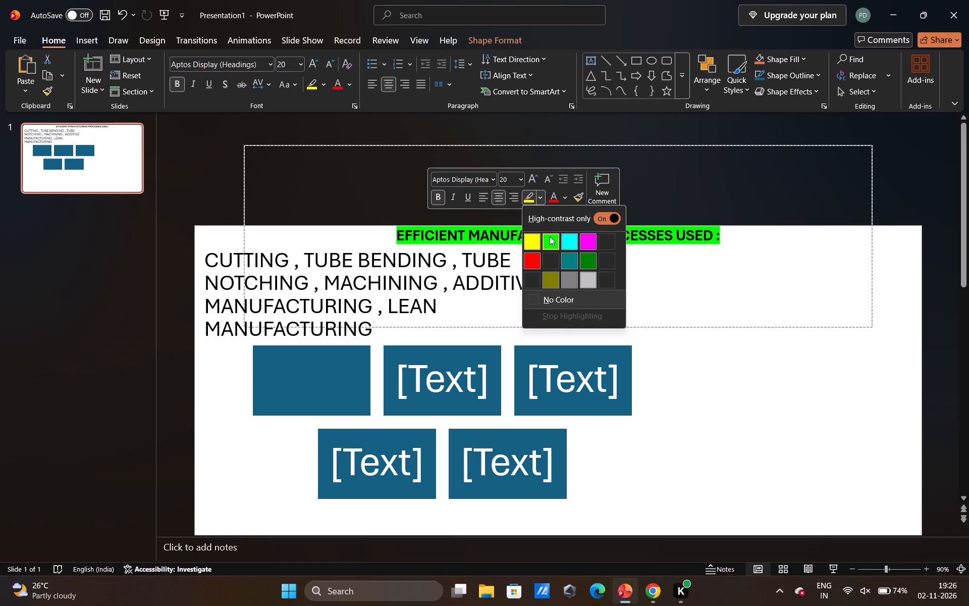
Highlight the slide title "EFFICIENT MANUFACTURING PROCESSES USED :" in light gray.
click(585, 278)
click(606, 285)
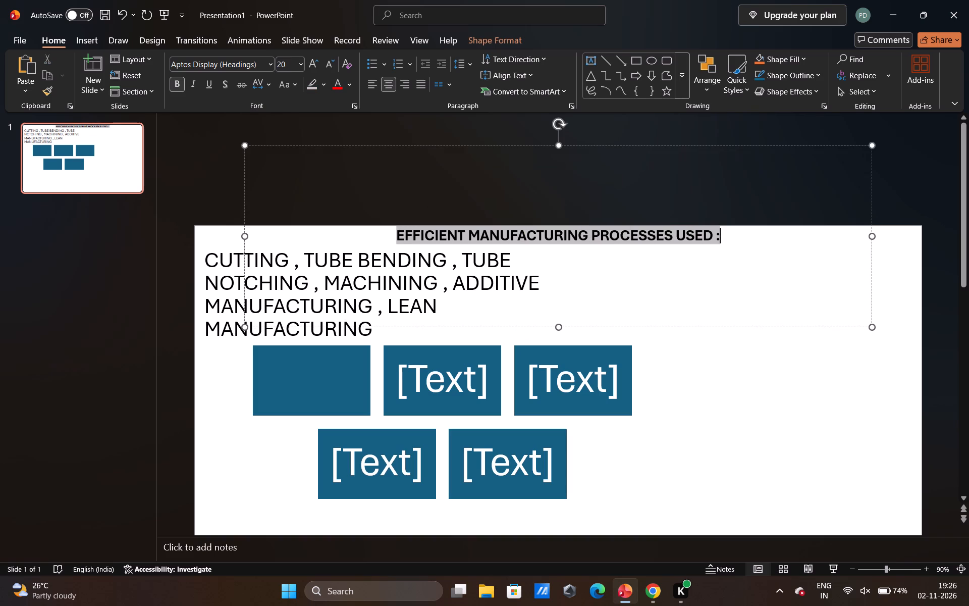
click(325, 370)
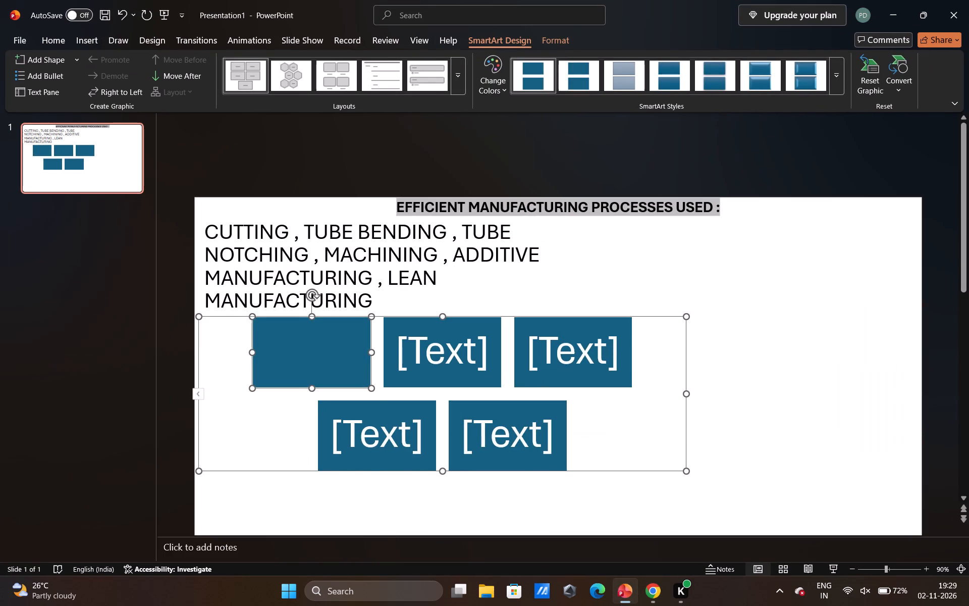
click(377, 432)
click(334, 345)
key(j)
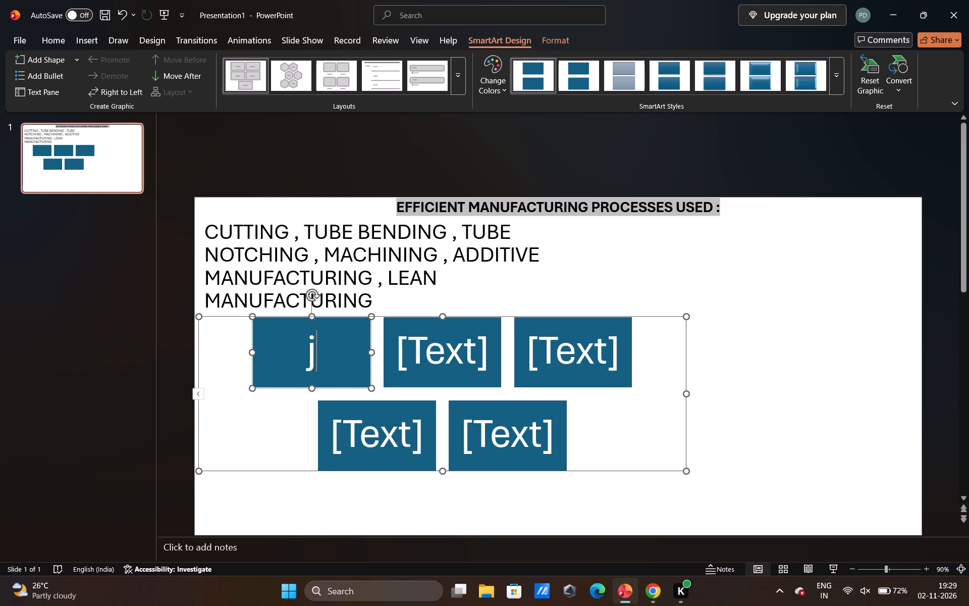
key(BackSpace)
text(io)
key(BackSpace)
key(BackSpace)
key(c)
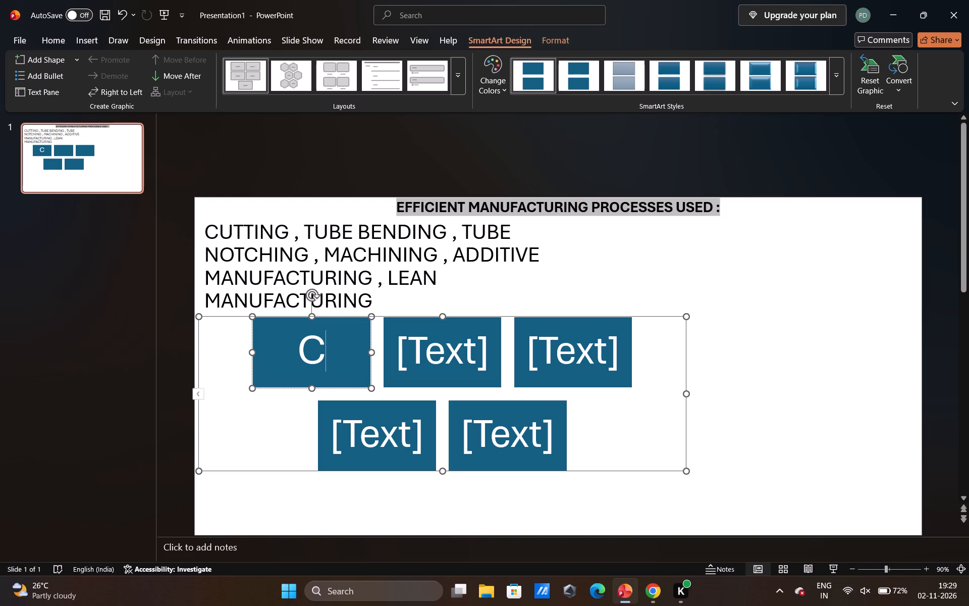
key(u)
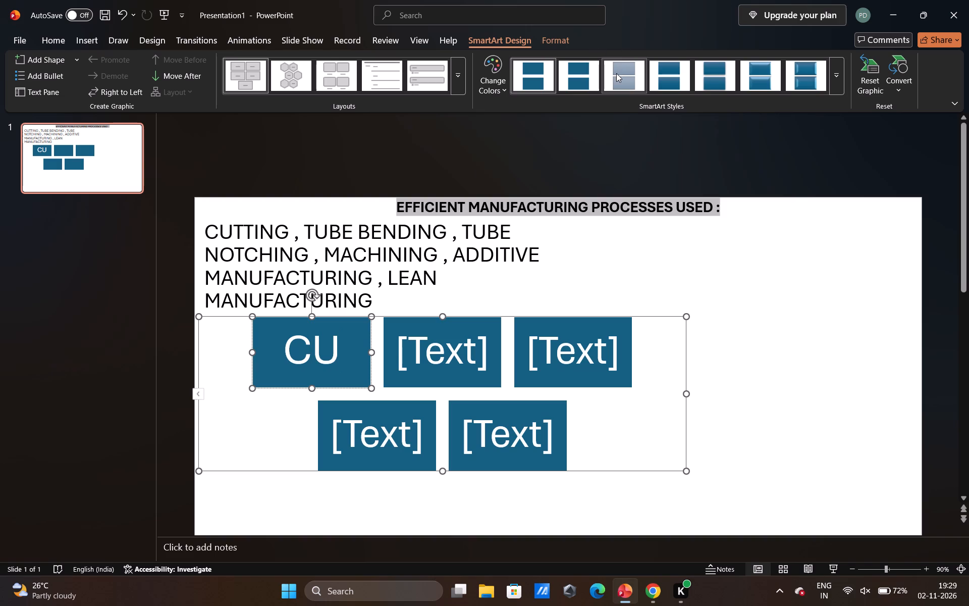
Change the SmartArt style to the gray-blue gradient blocks with thin outlines and black text.
click(616, 73)
click(345, 343)
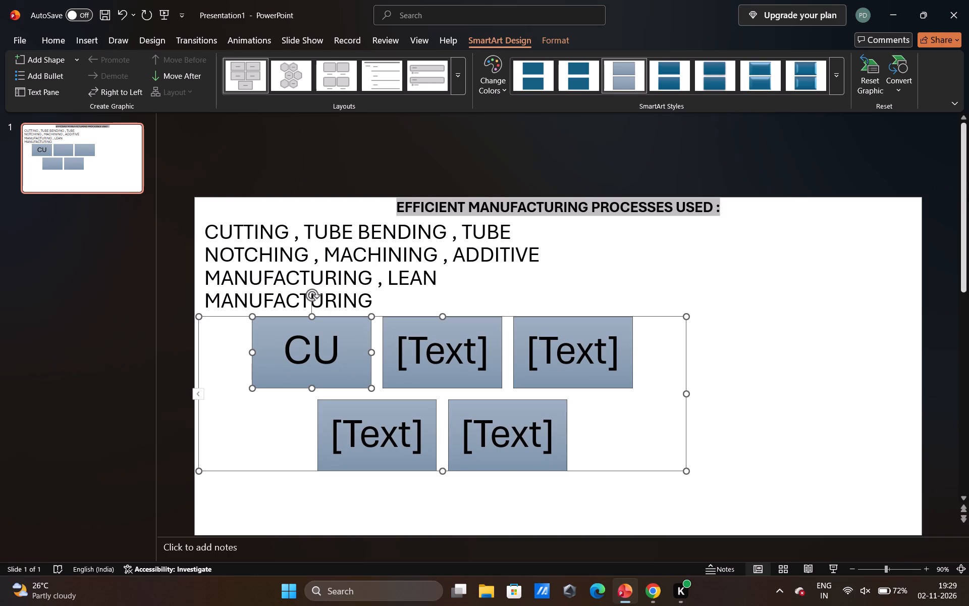
Adjust the height of the slide title's text box, raising its lower edge slightly.
drag(968, 194, 968, 328)
drag(968, 328, 968, 344)
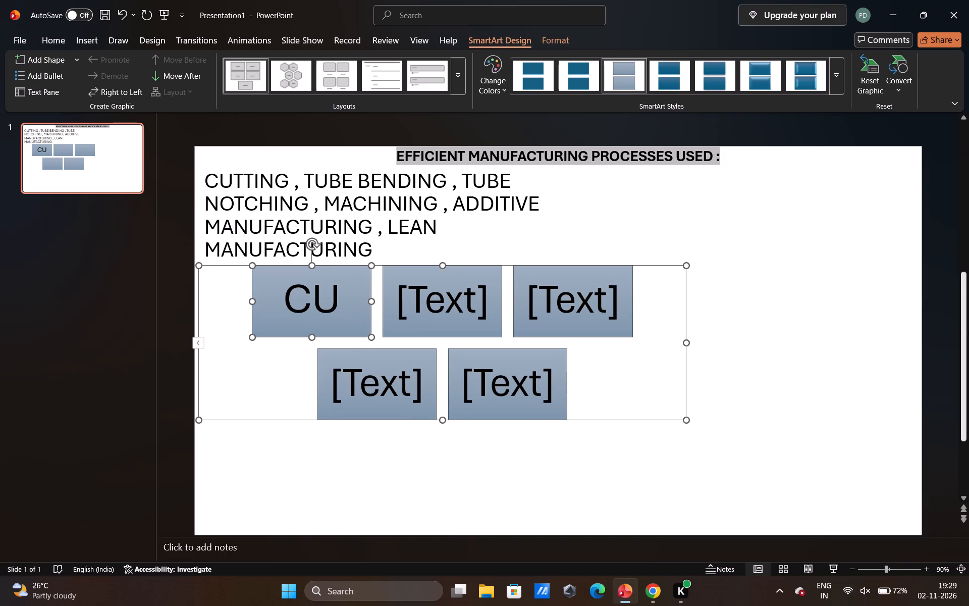
drag(968, 344, 968, 360)
drag(968, 360, 968, 376)
drag(968, 376, 968, 394)
drag(968, 394, 968, 421)
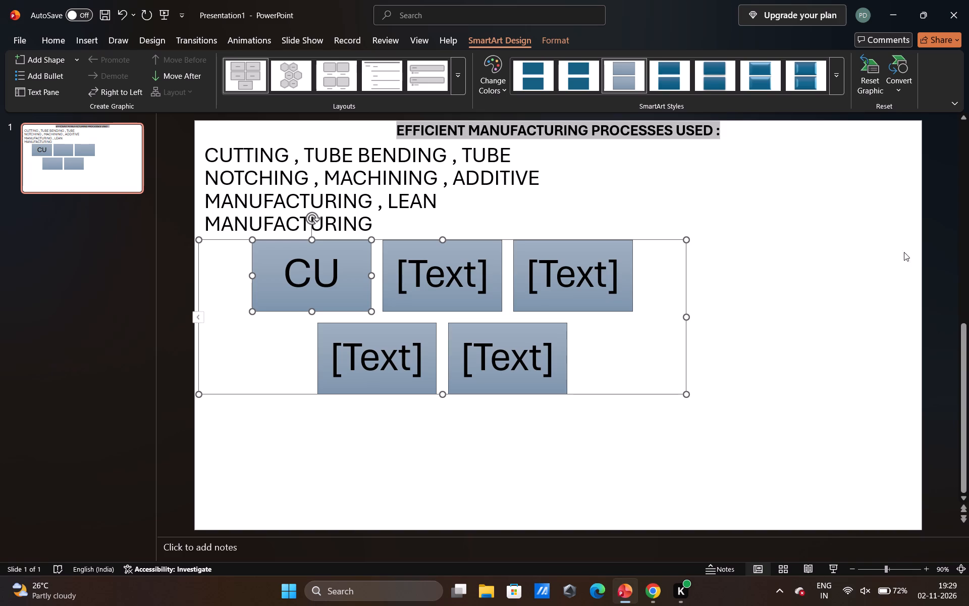
click(708, 139)
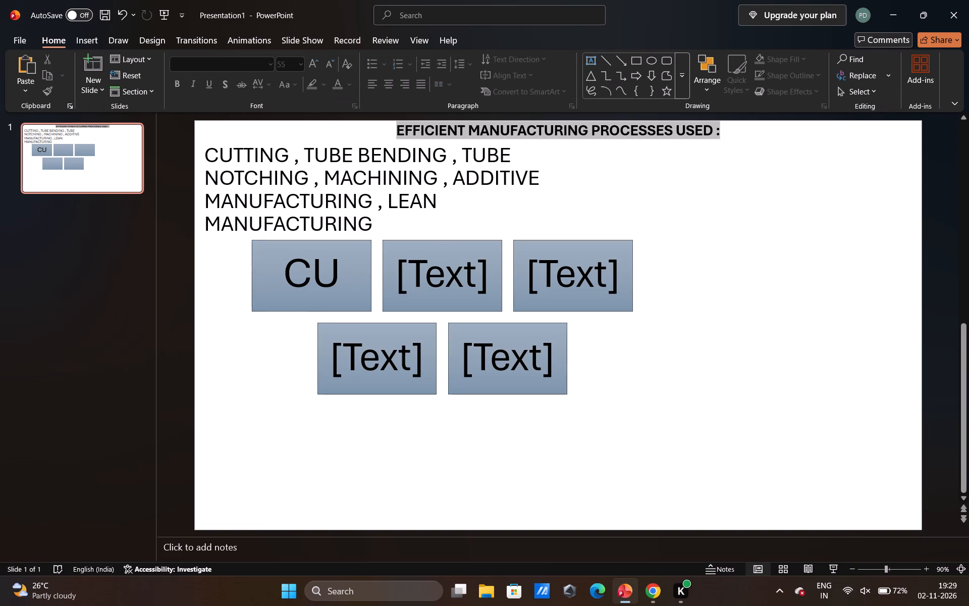
click(711, 134)
drag(965, 374, 965, 190)
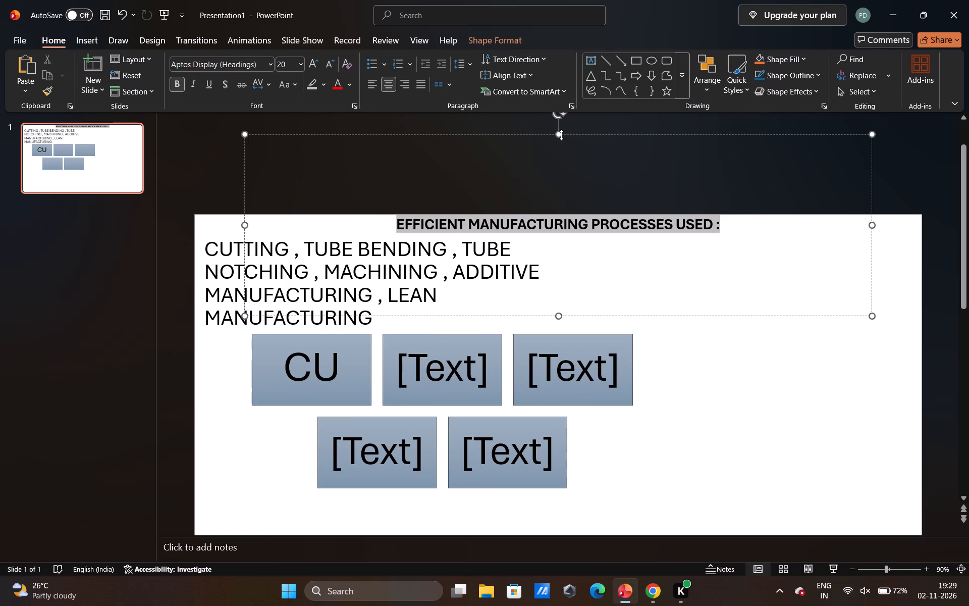
drag(561, 135, 589, 222)
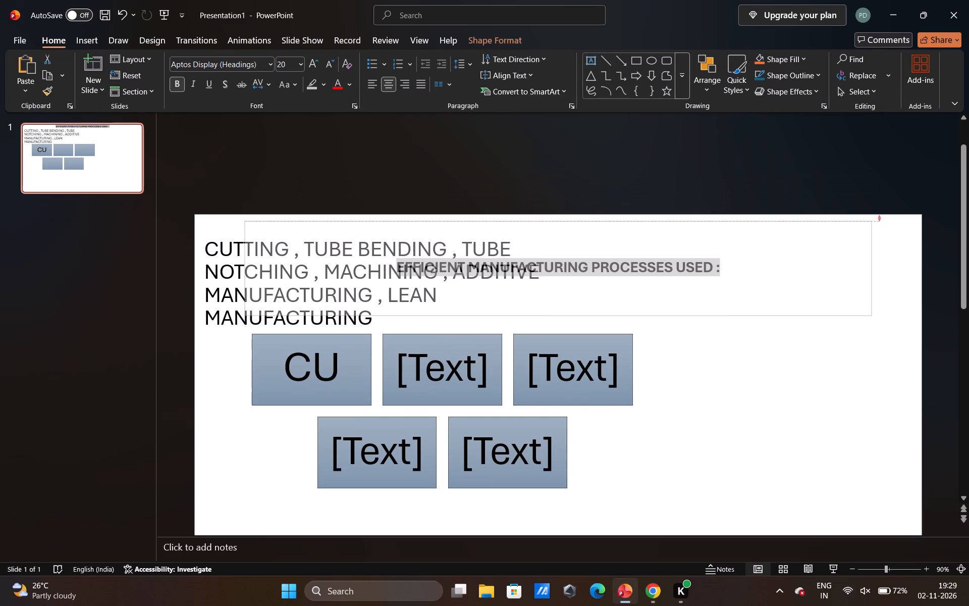
drag(589, 222, 607, 130)
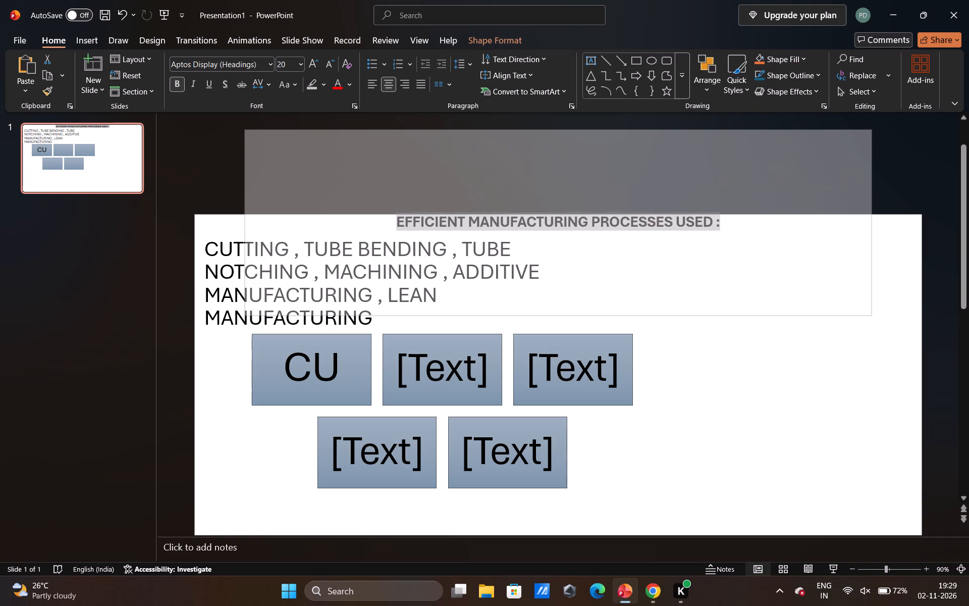
drag(607, 130, 616, 135)
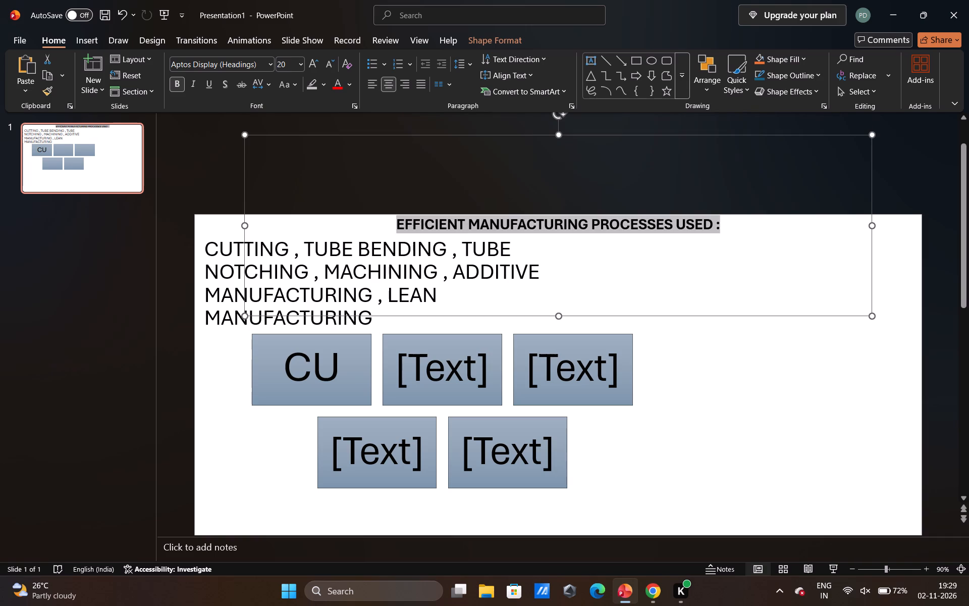
drag(561, 315, 560, 310)
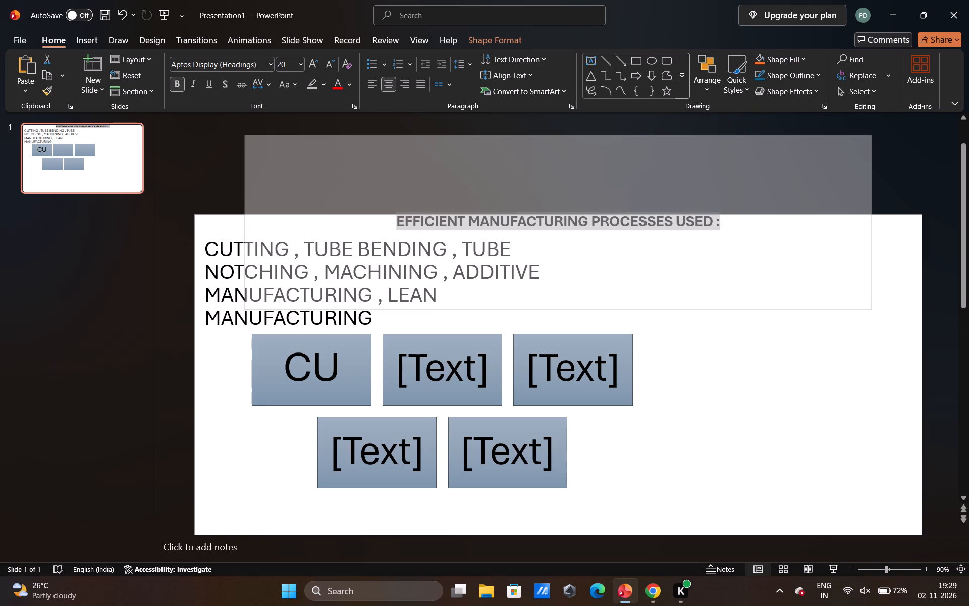
drag(560, 310, 565, 313)
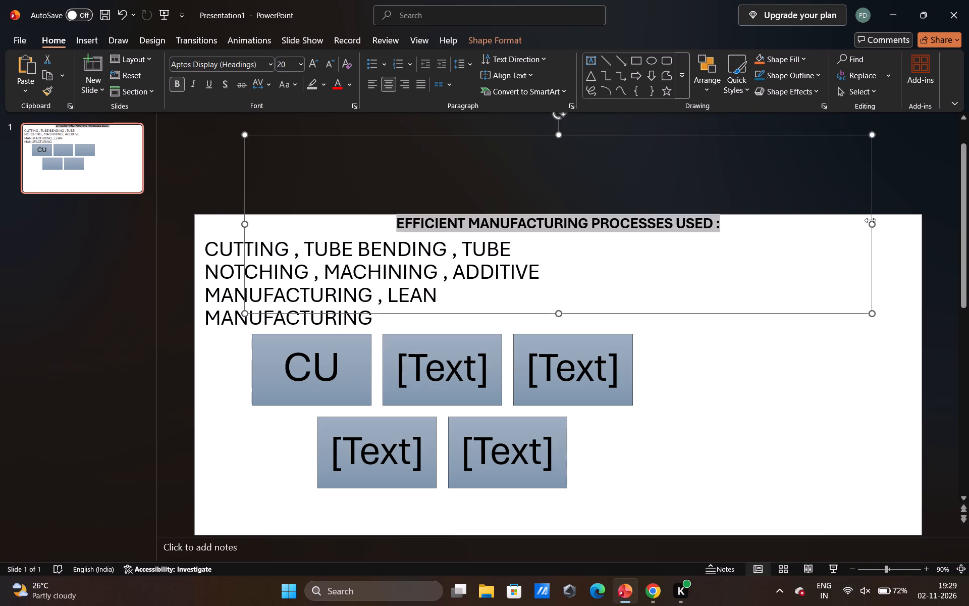
Narrow the slide title's text box by pulling both side edges inward toward the title text.
drag(873, 227, 794, 239)
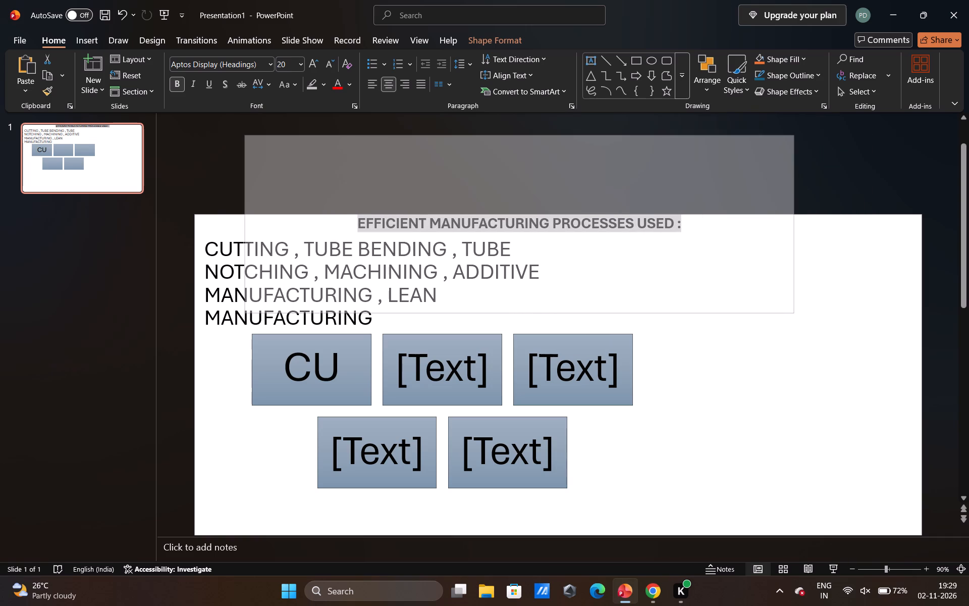
drag(794, 239, 779, 246)
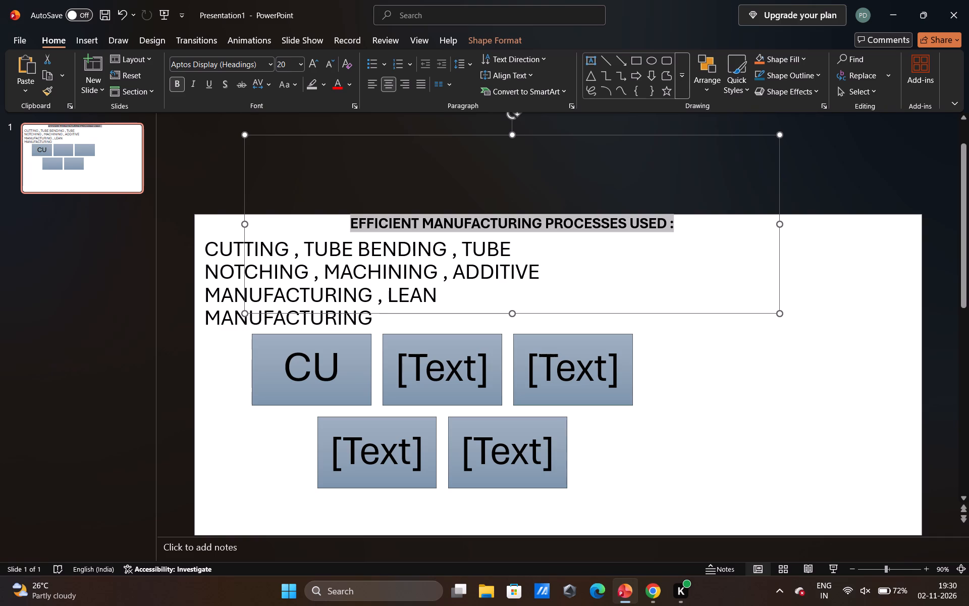
drag(244, 225, 328, 208)
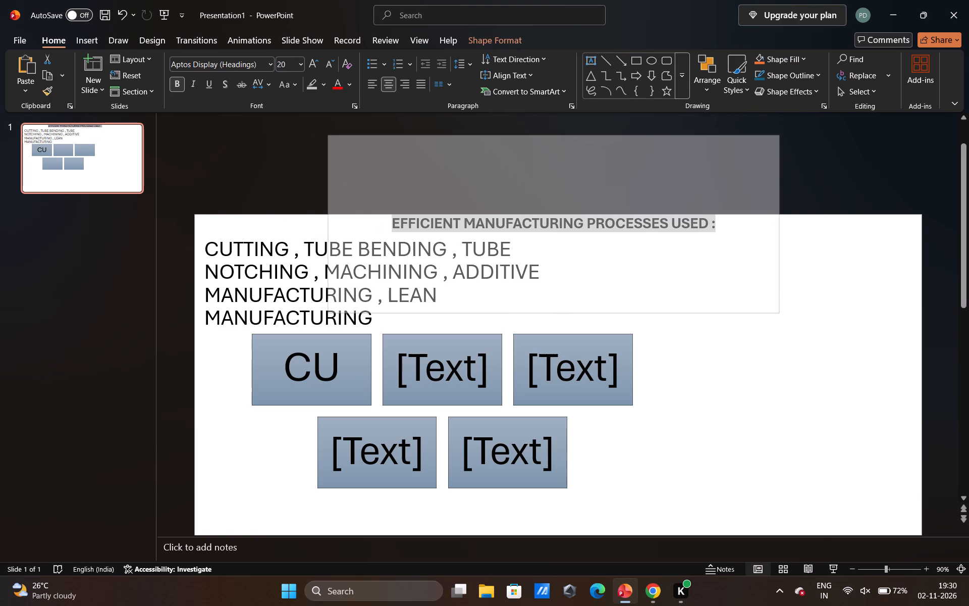
drag(328, 208, 357, 220)
click(307, 159)
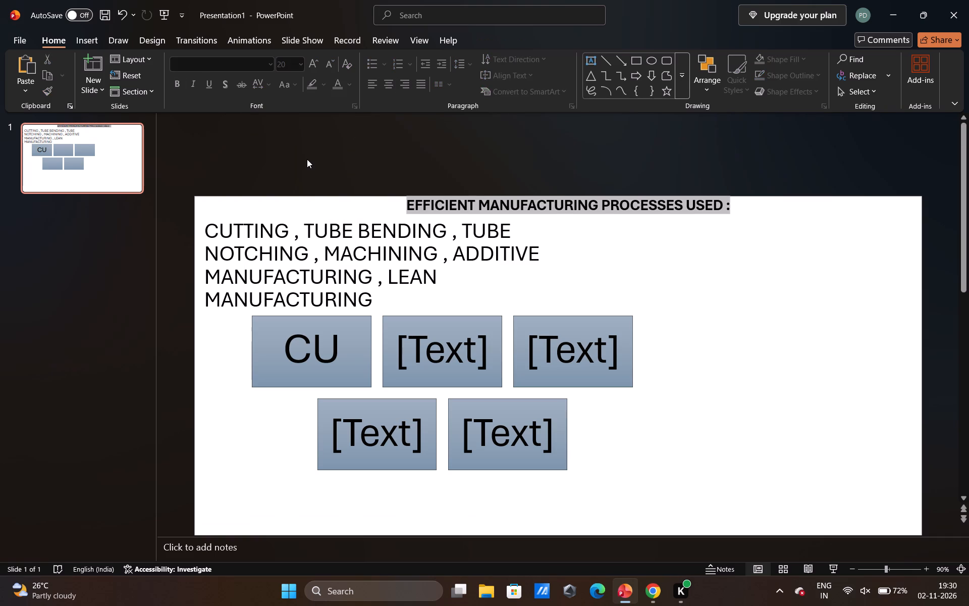
Complete the first SmartArt block's text so that it reads "CUTTING".
scroll(732, 345, down, 1)
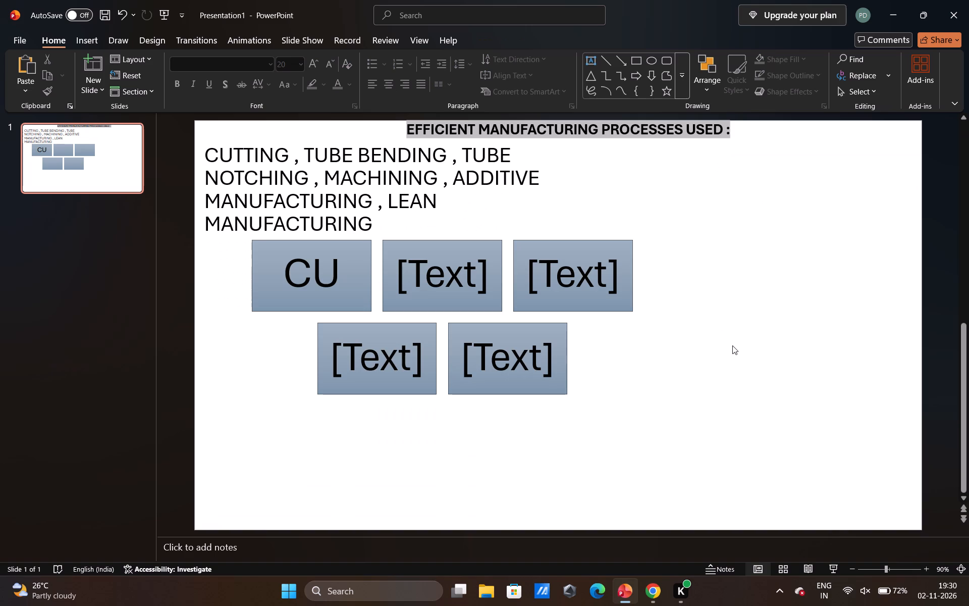
scroll(732, 345, down, 1)
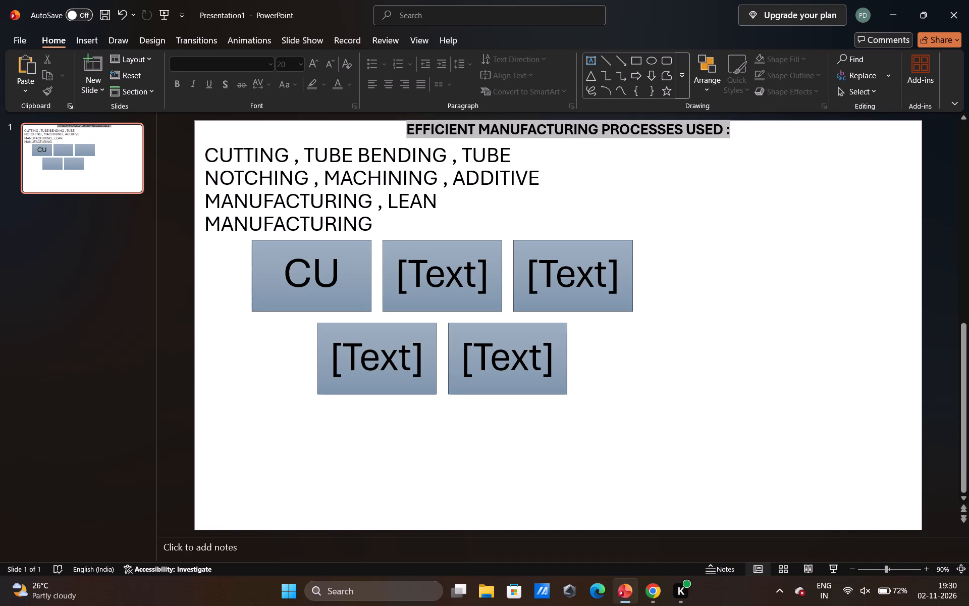
click(339, 272)
text(TT)
text(ING)
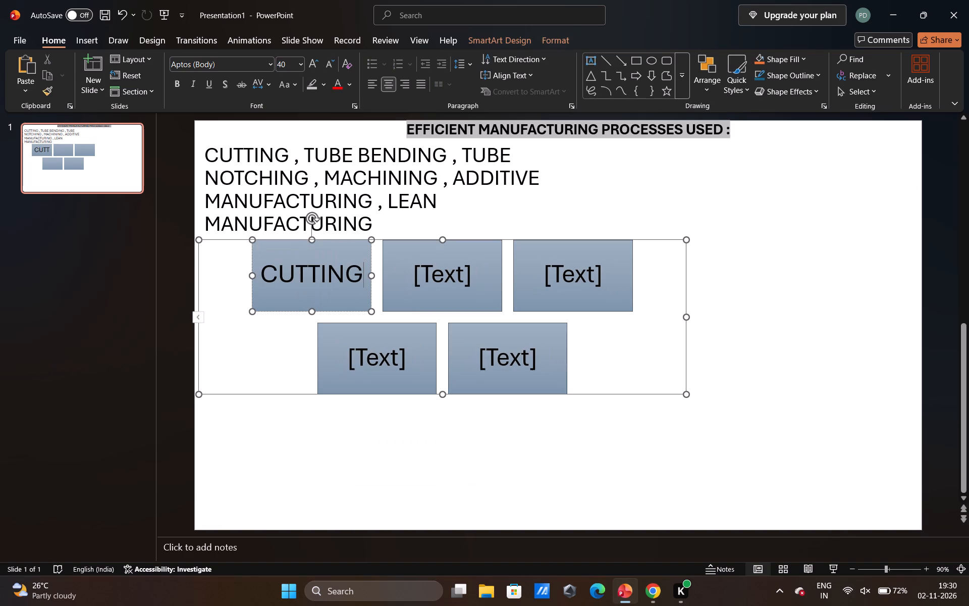
Set the font size of "CUTTING" in the first SmartArt block to 16.
click(297, 65)
click(292, 186)
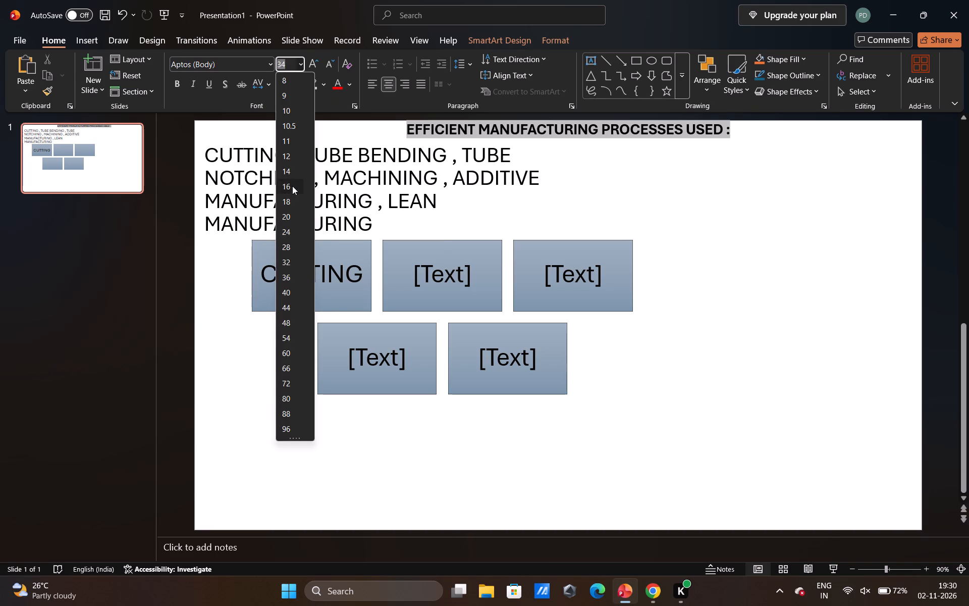
drag(361, 277, 236, 266)
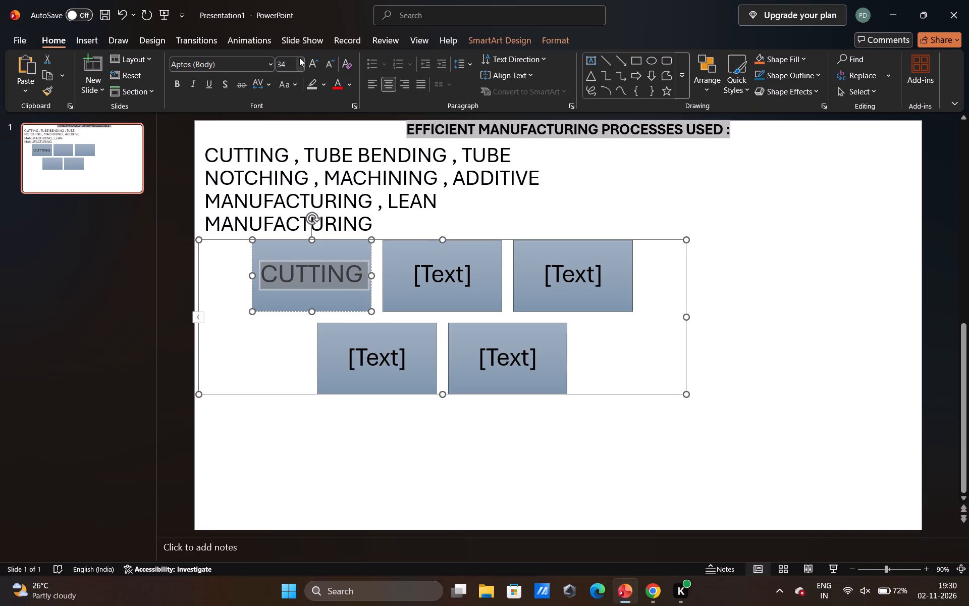
click(299, 58)
click(296, 182)
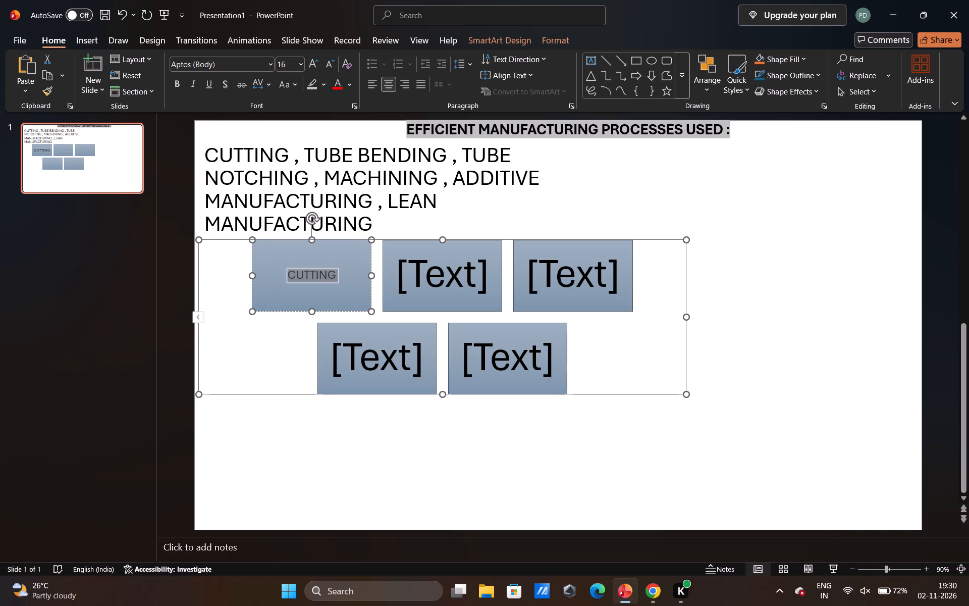
Add a new line beneath "CUTTING" in the first SmartArt block.
click(342, 297)
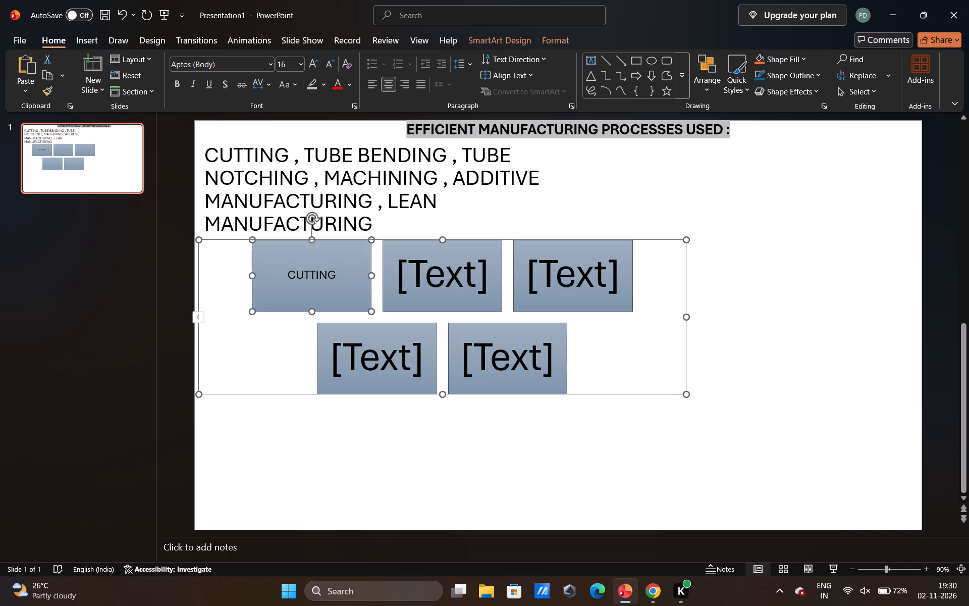
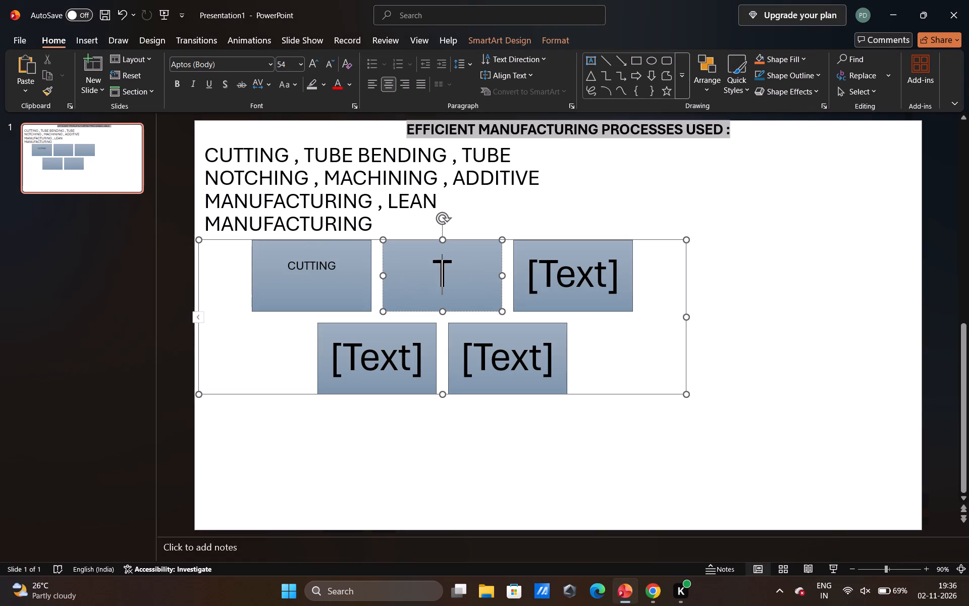
key(BackSpace)
click(297, 66)
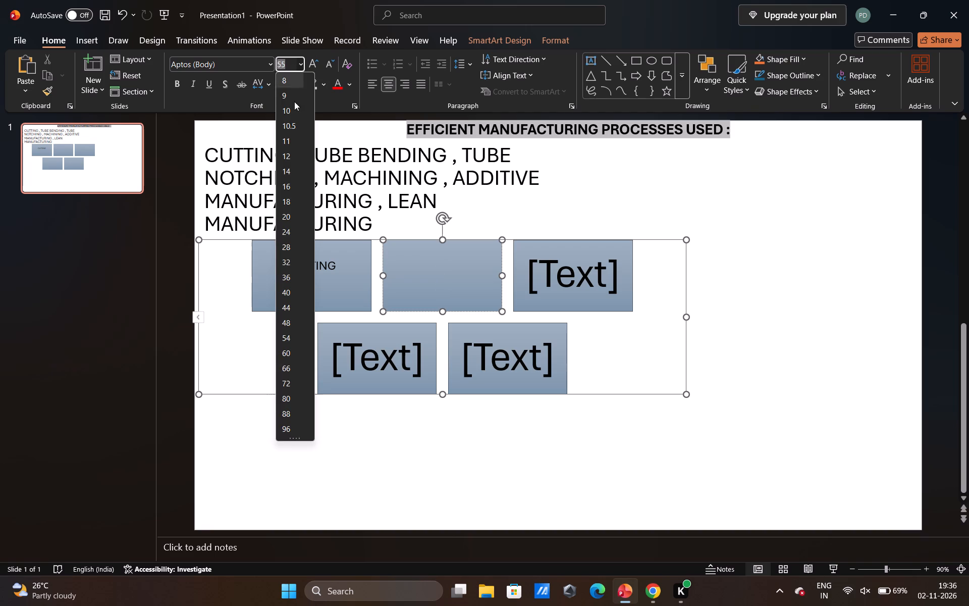
click(294, 180)
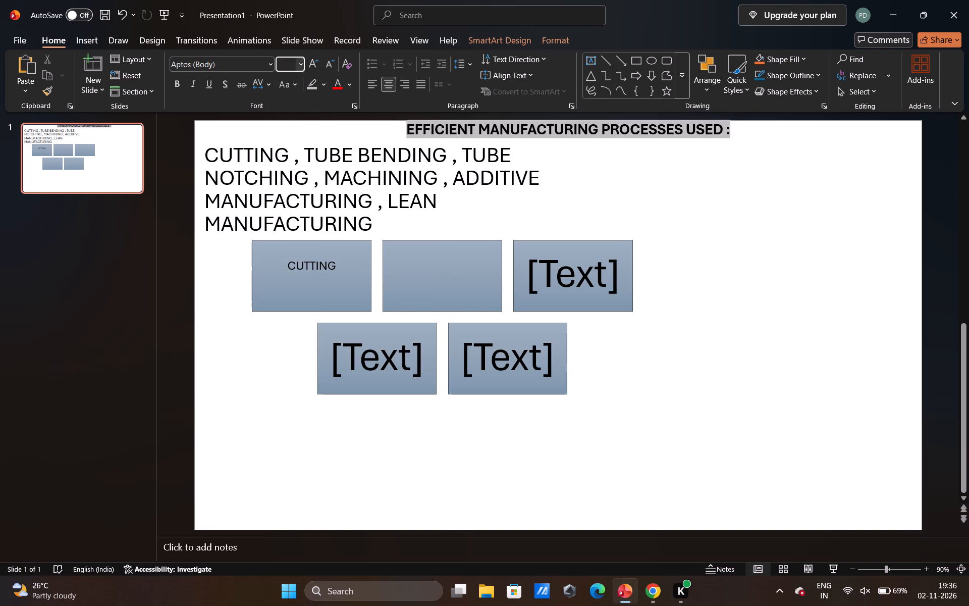
text(TU)
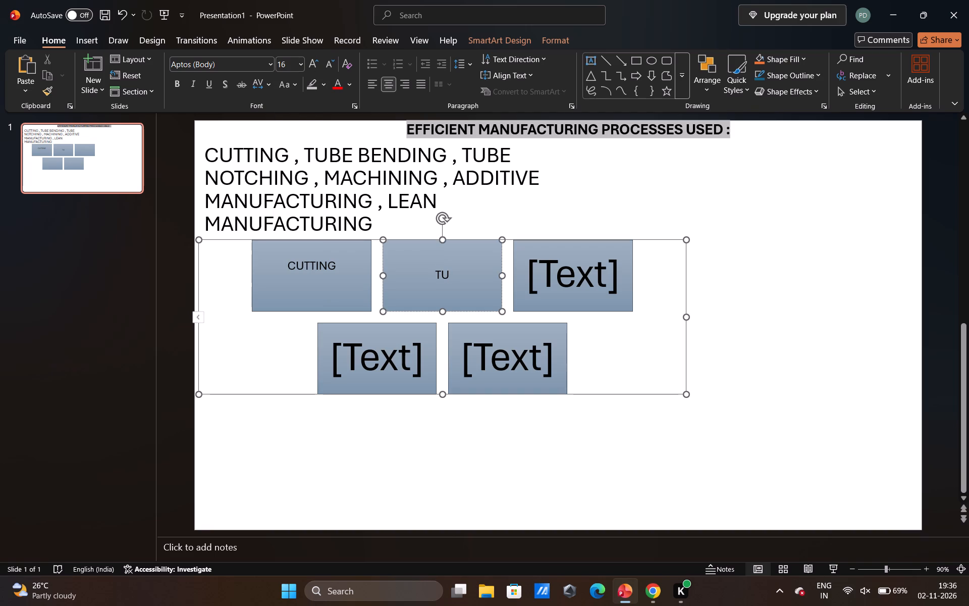
text(BE)
key(space)
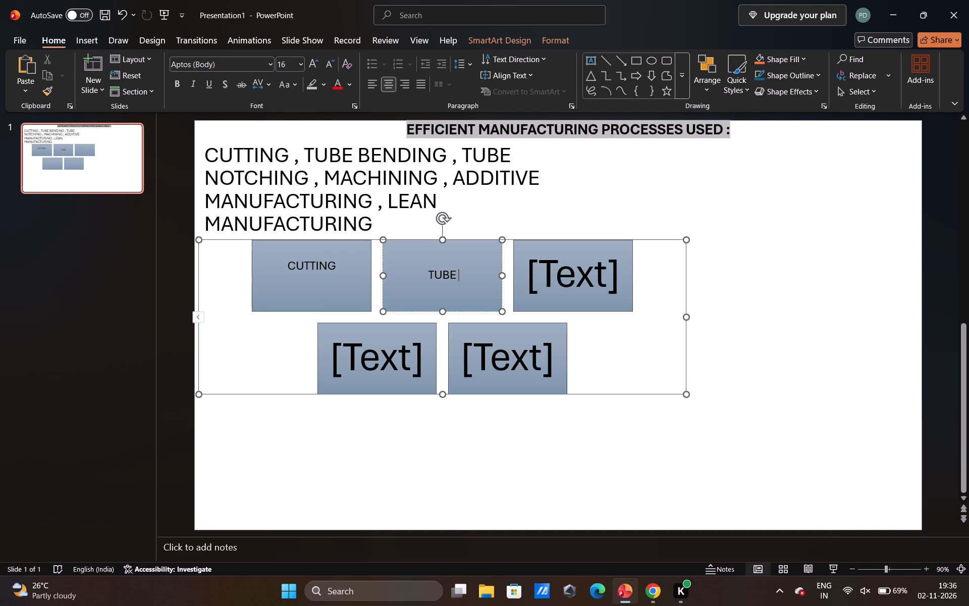
text(BENDING)
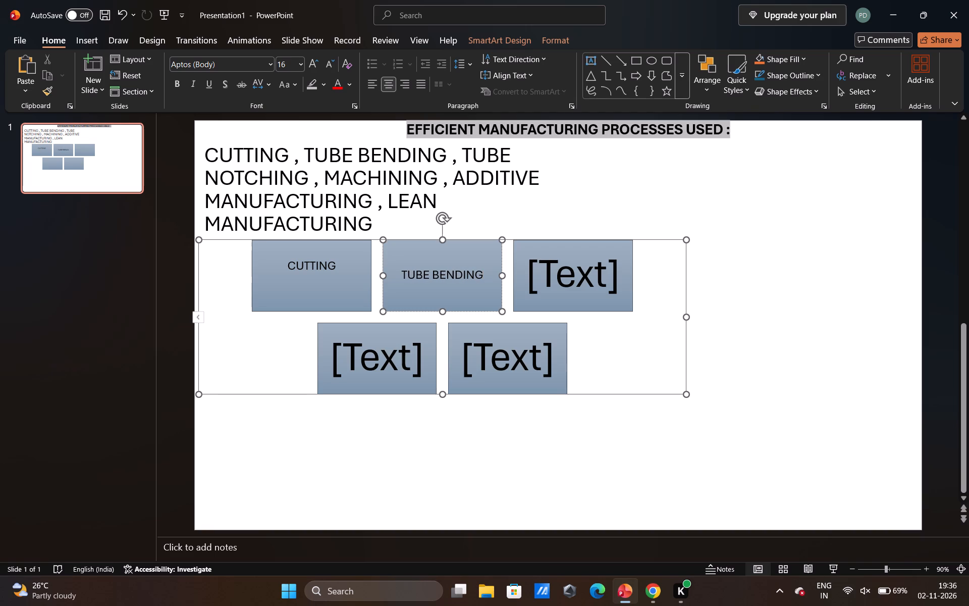
Fill the third SmartArt block, after TUBE BENDING, with TUBE NOTCHING at font size 16.
click(566, 285)
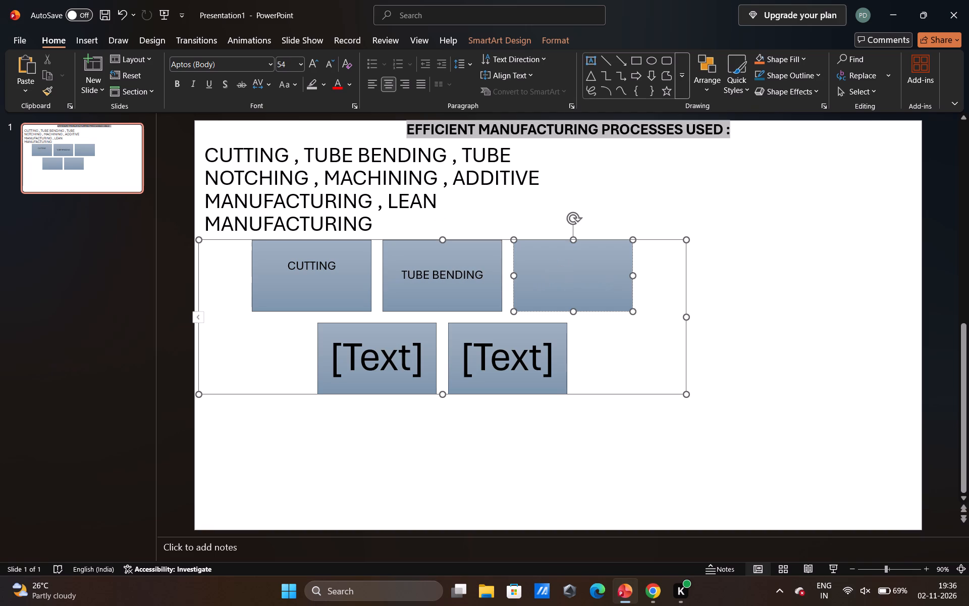
click(302, 69)
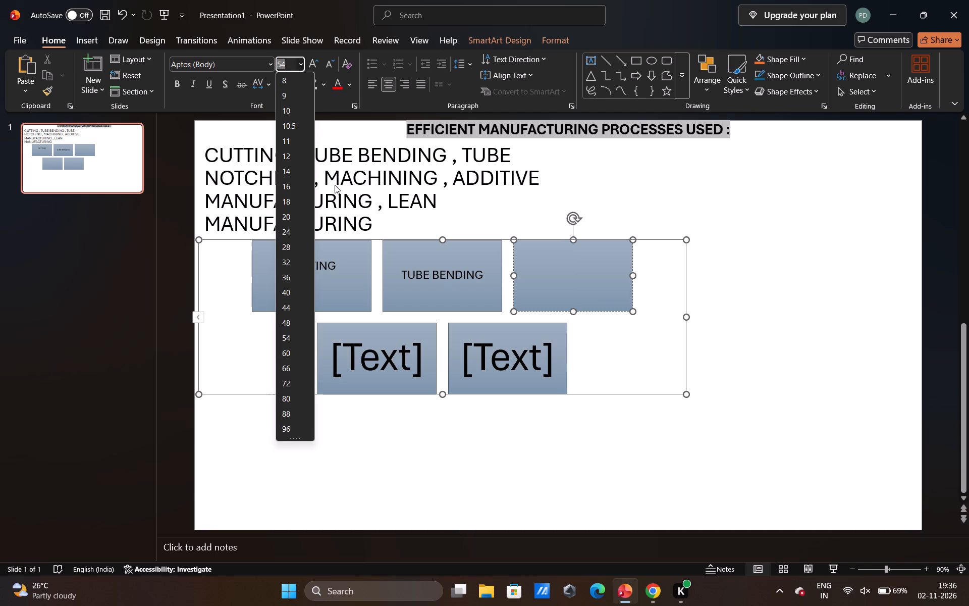
click(300, 188)
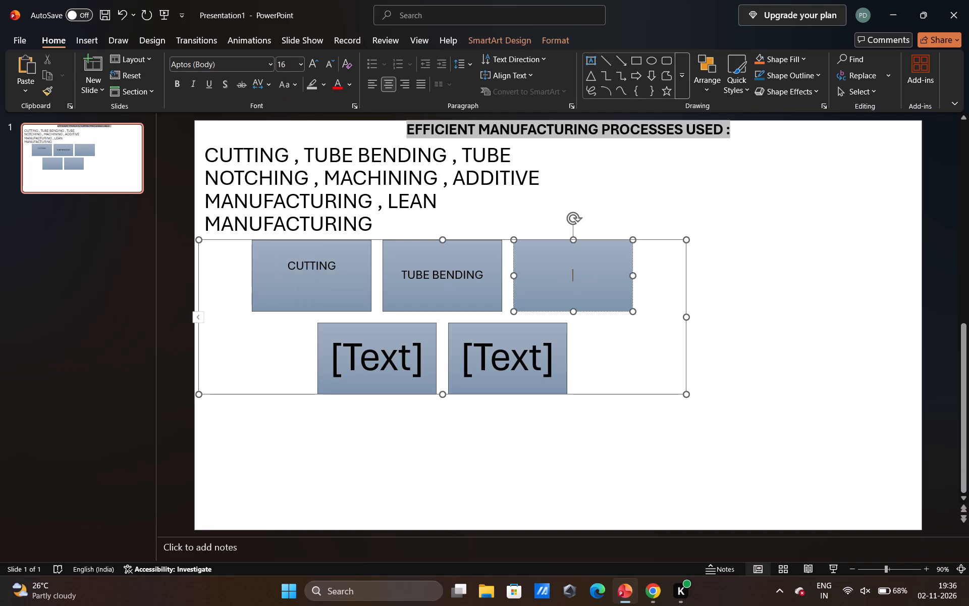
text(TUBE)
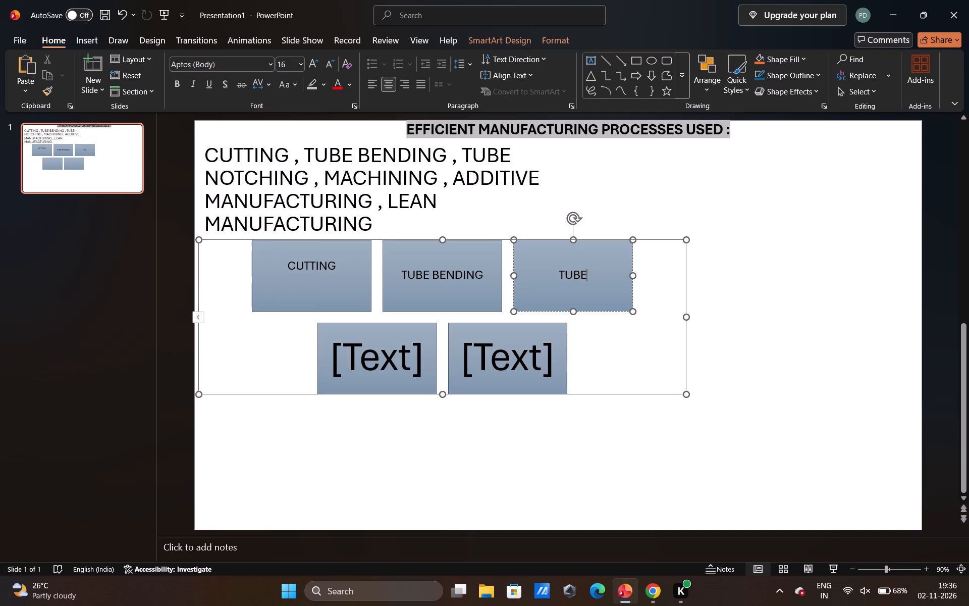
key(space)
text(NOTCHING)
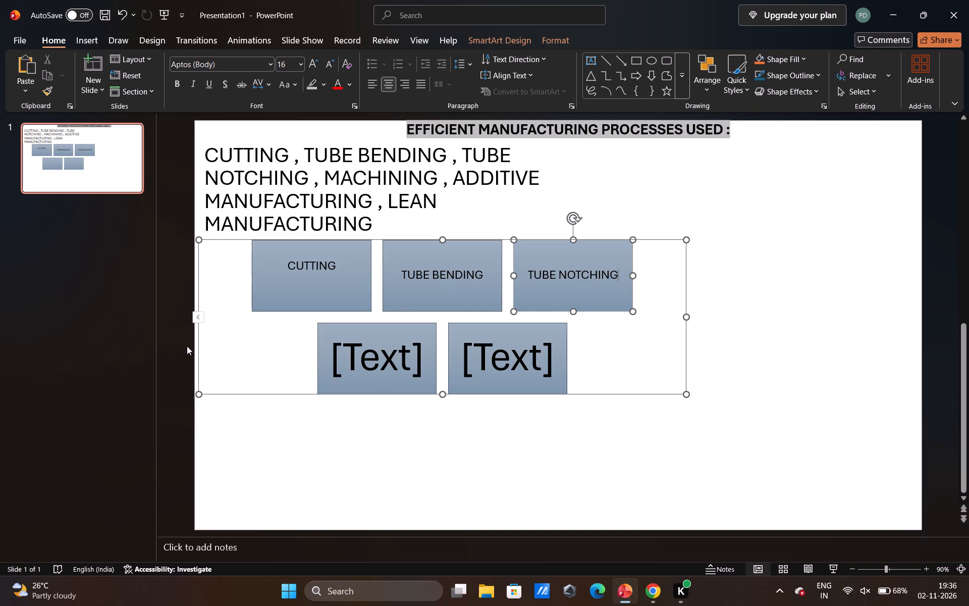
Fill the fourth SmartArt block, the first in the lower row, with MACHINING at font size 16.
click(387, 357)
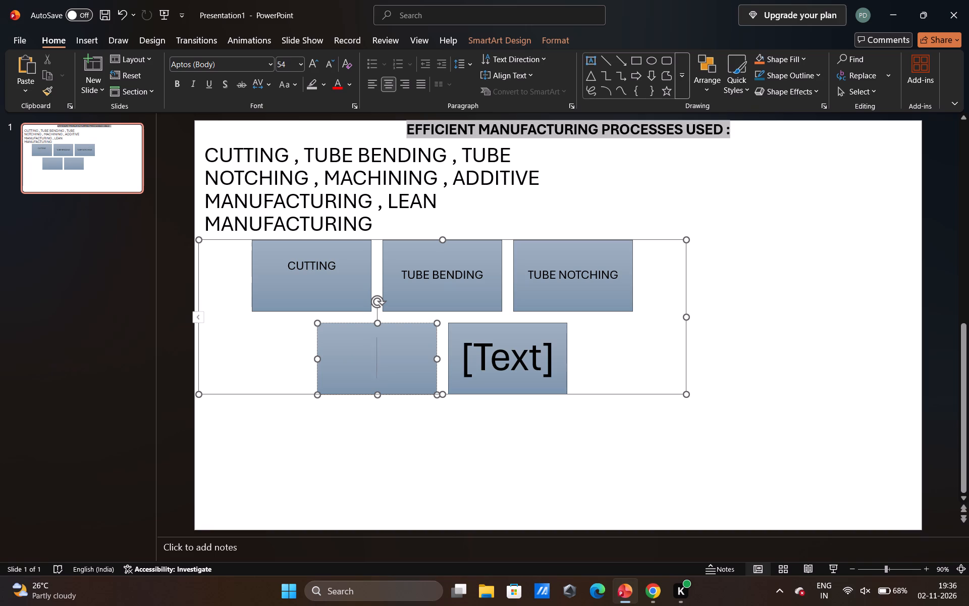
click(296, 60)
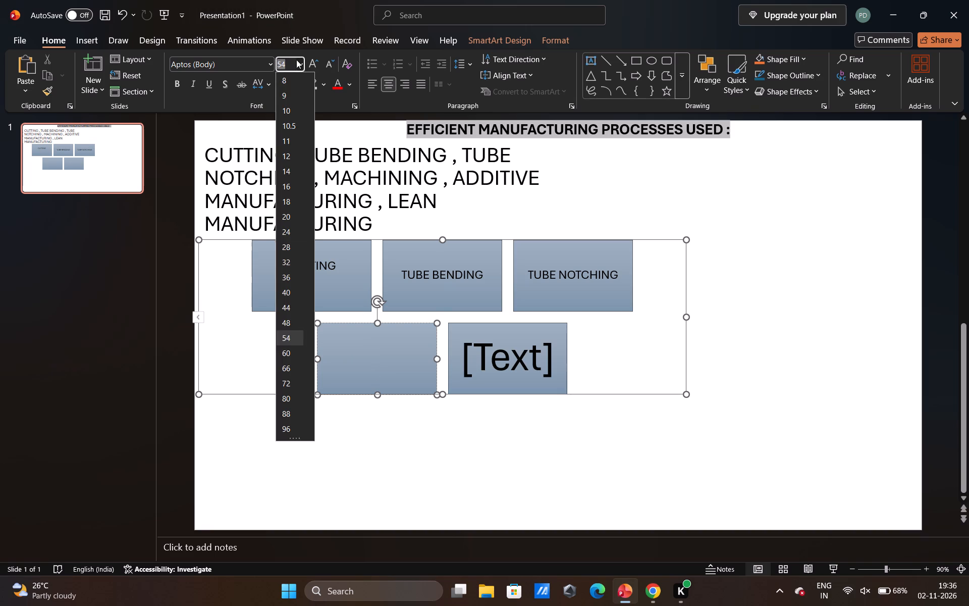
click(300, 181)
text(MA)
text(CHININ)
key(h)
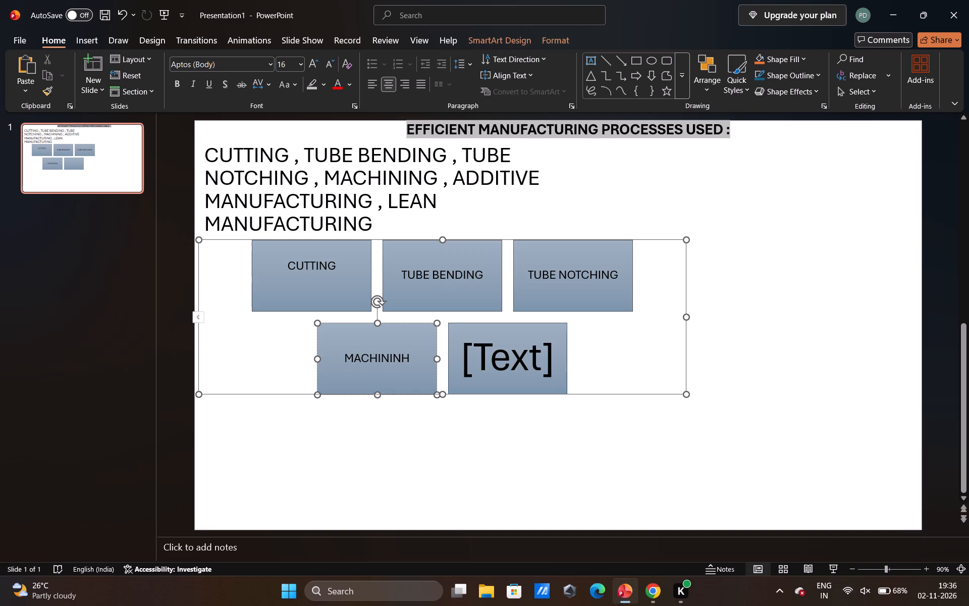
key(BackSpace)
key(g)
Fill the fifth SmartArt block, beside MACHINING, with ADDITIVE MANUFACTURING at font size 16.
click(503, 356)
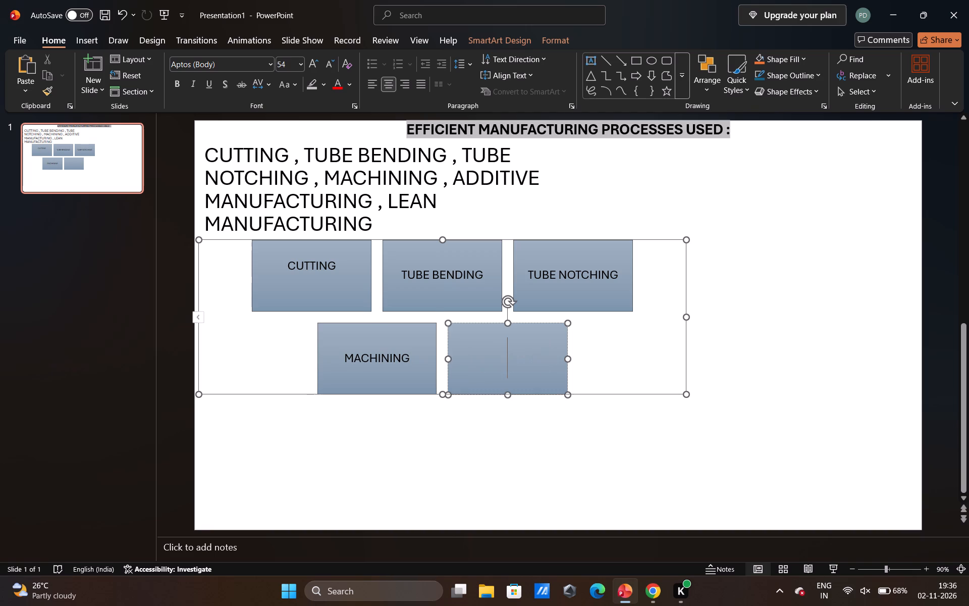
click(296, 59)
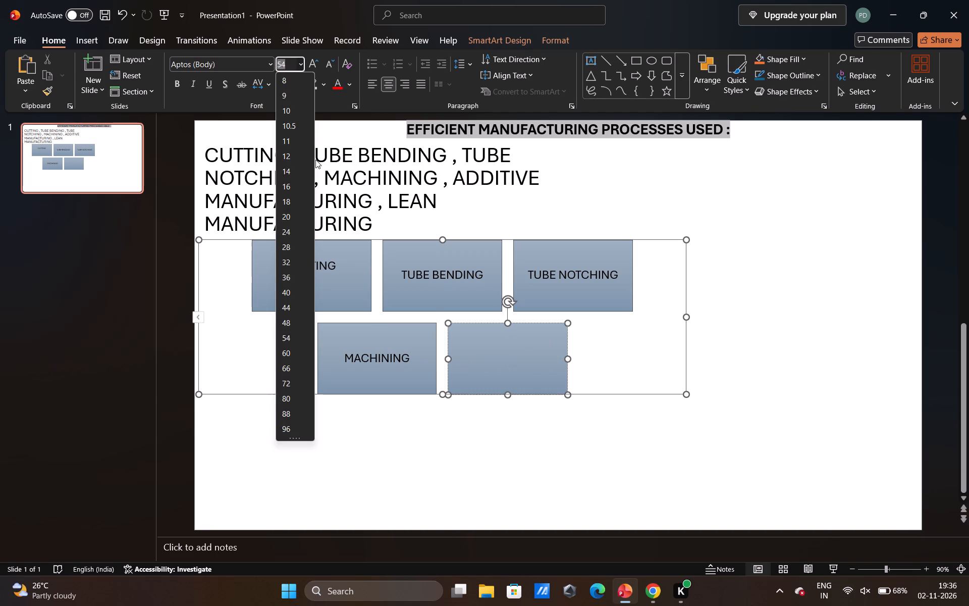
click(290, 180)
text(ADDITIVE)
key(space)
text(MANUFA)
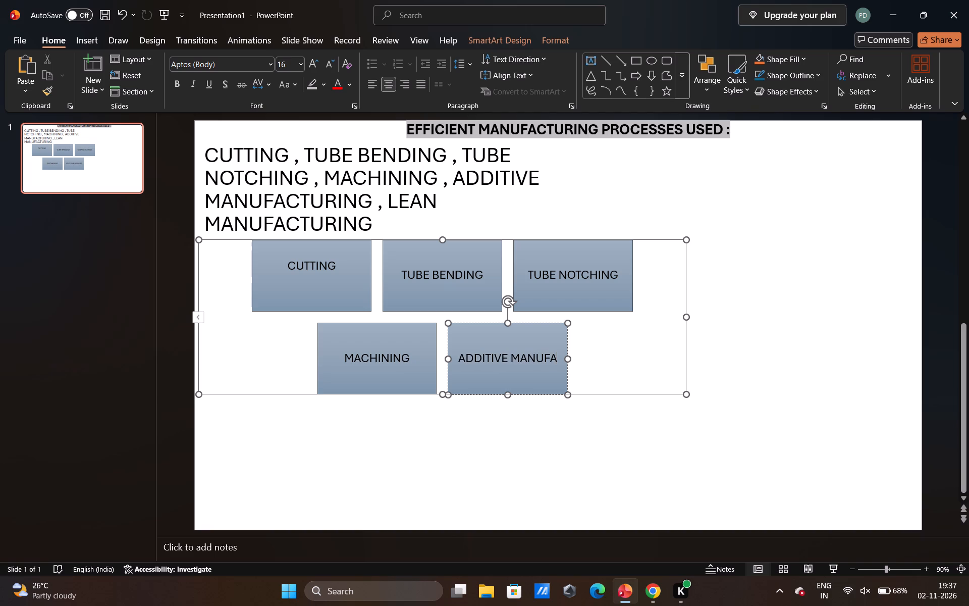
key(c)
text(TUR)
text(ING)
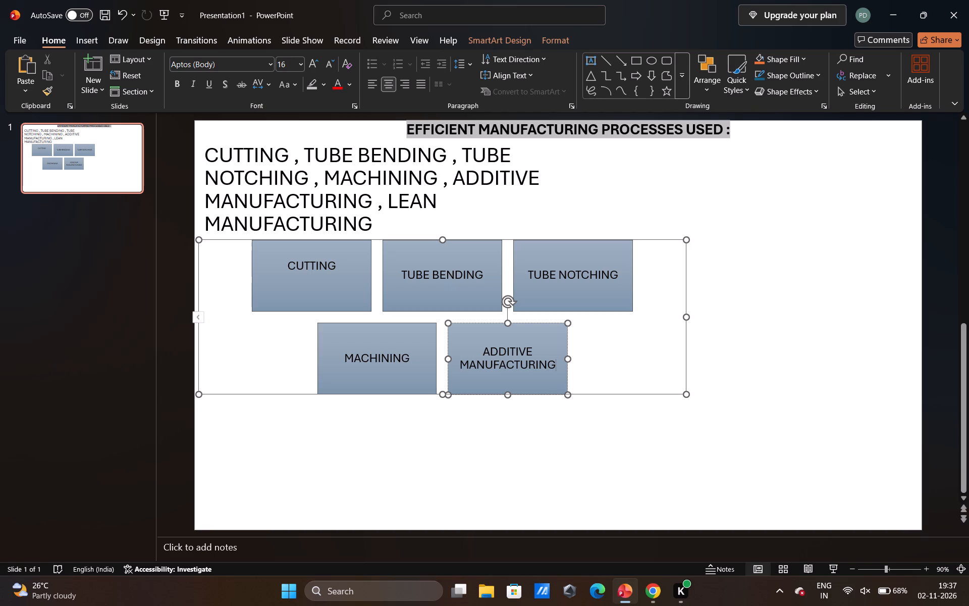
Add a sixth SmartArt block after ADDITIVE MANUFACTURING.
right_click(487, 373)
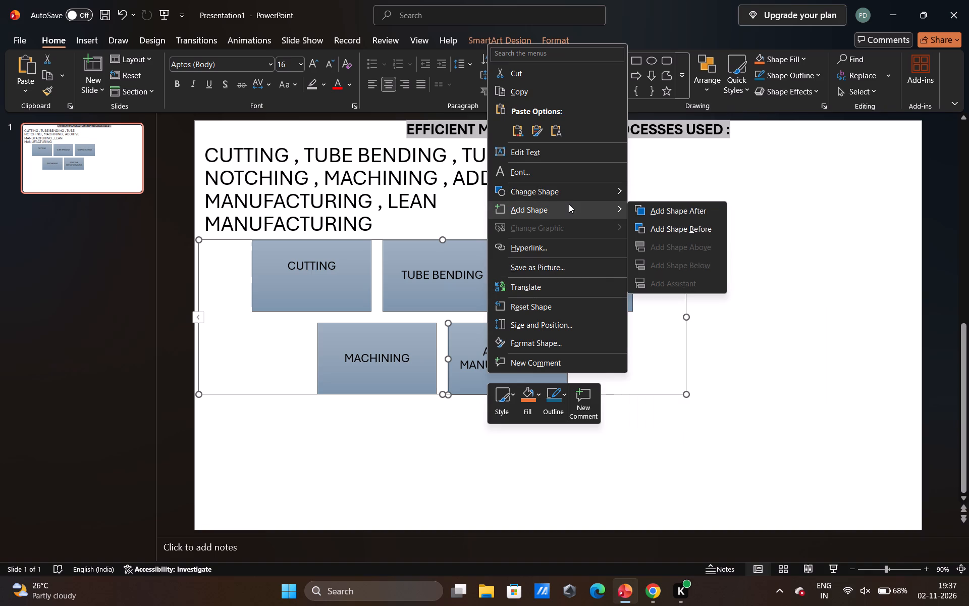
click(634, 217)
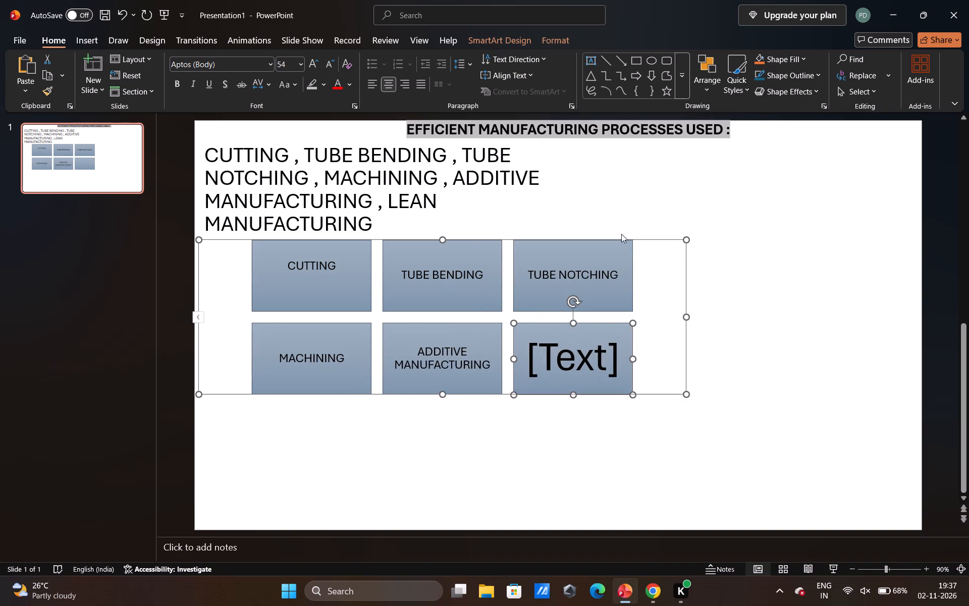
click(530, 436)
Fill the sixth SmartArt block at font size 16 with LEAN MANUFACTURING copied from the process list above, without the leading comma.
click(583, 361)
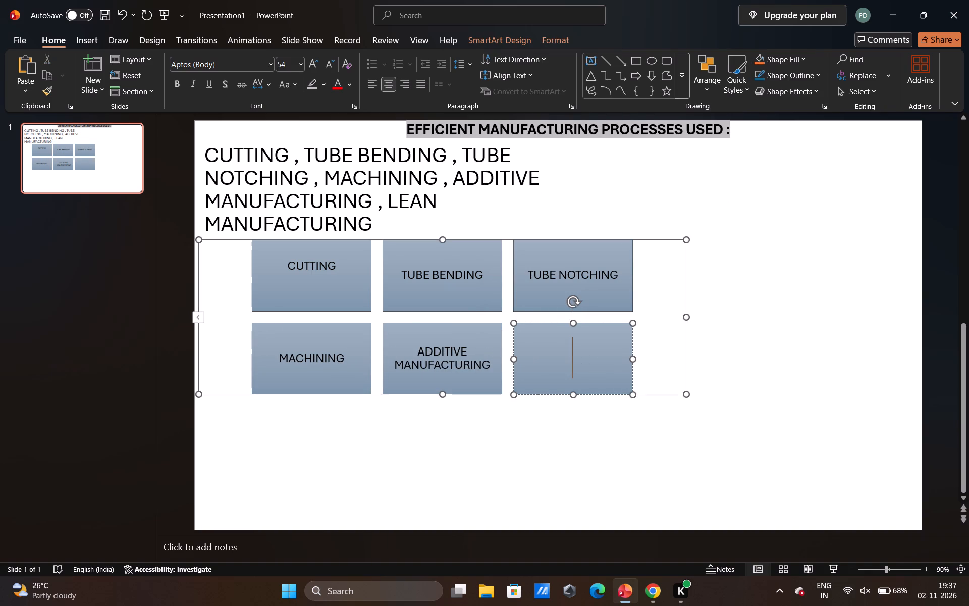
click(298, 69)
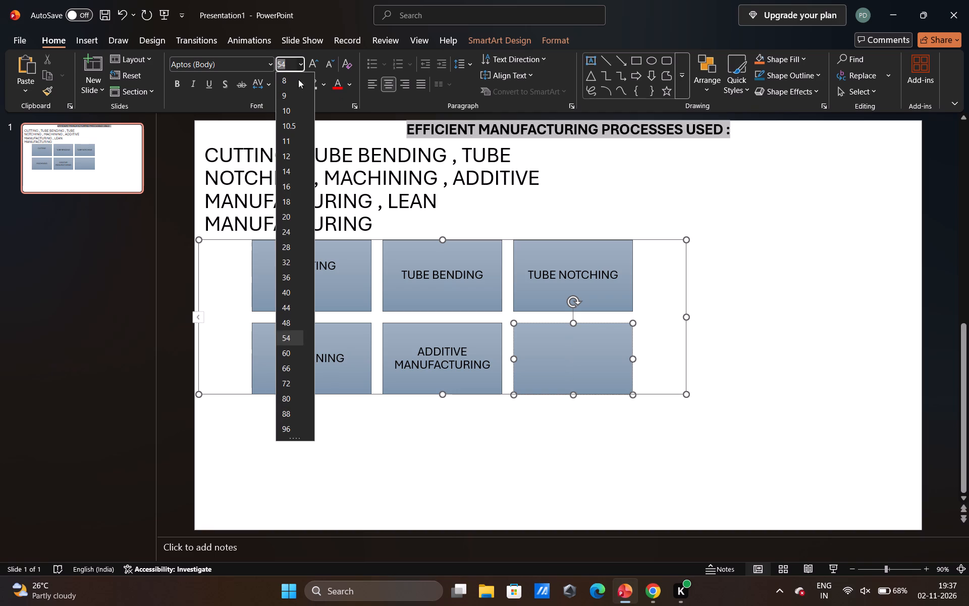
click(285, 191)
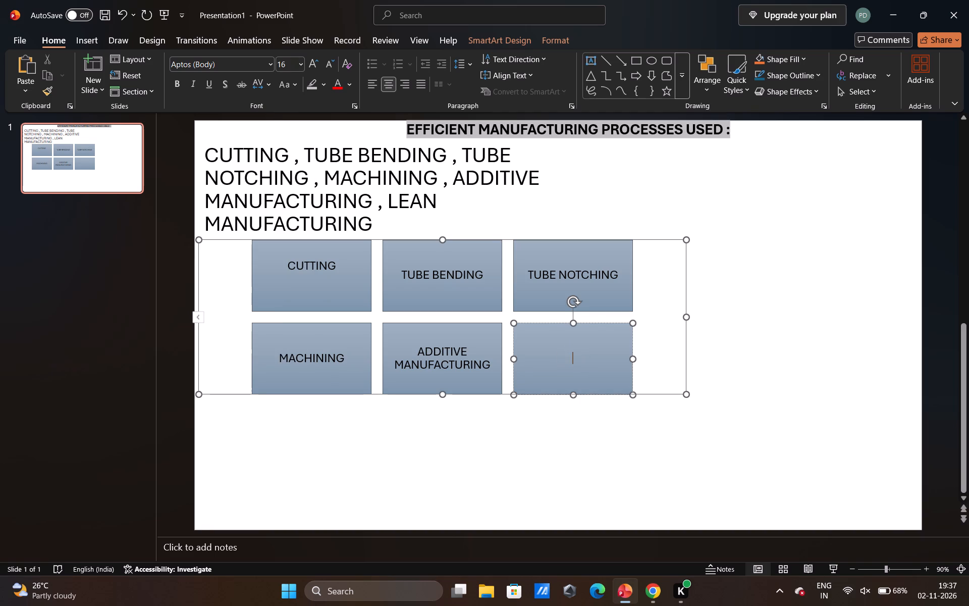
drag(385, 203, 430, 227)
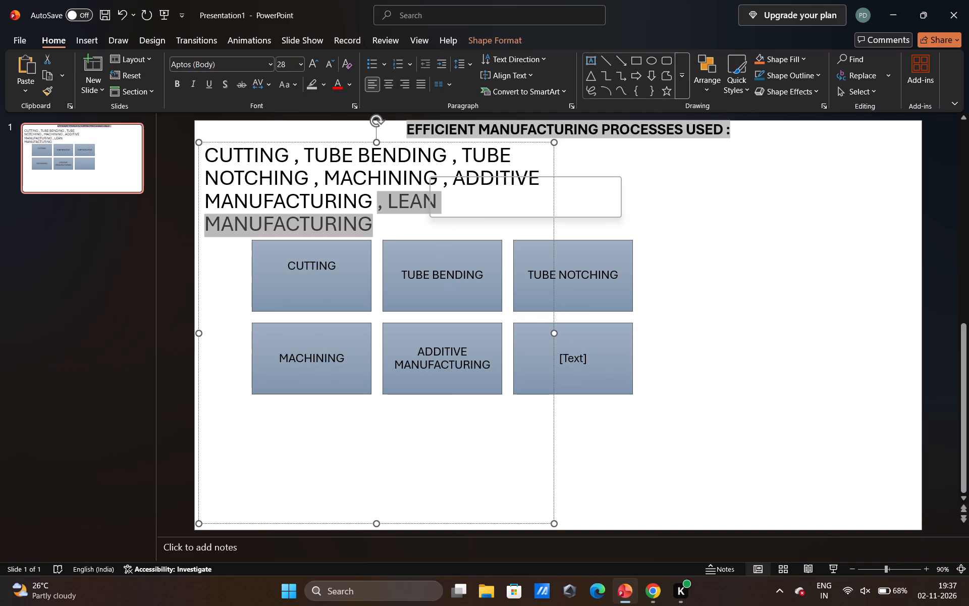
key(ctrl+c)
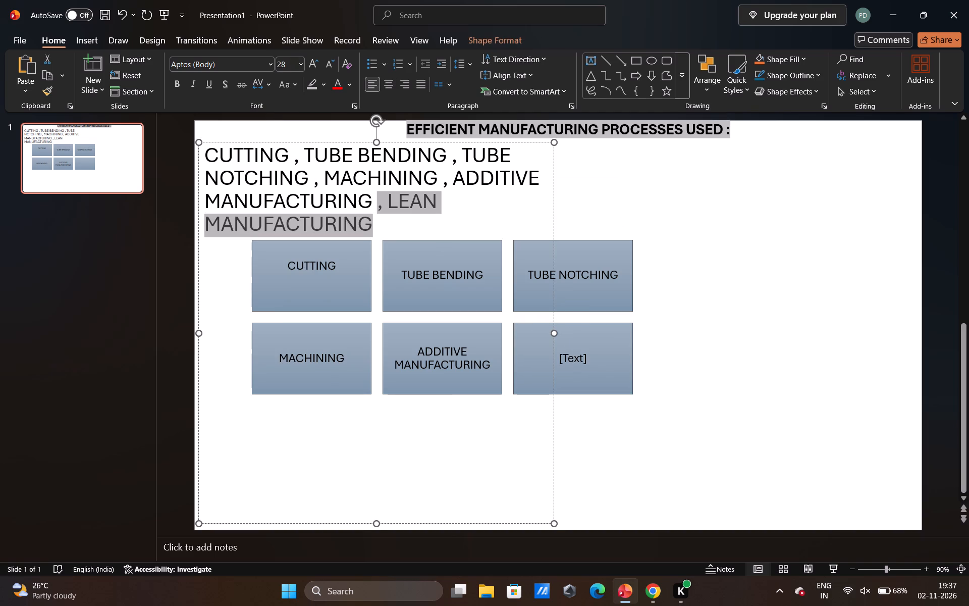
click(582, 360)
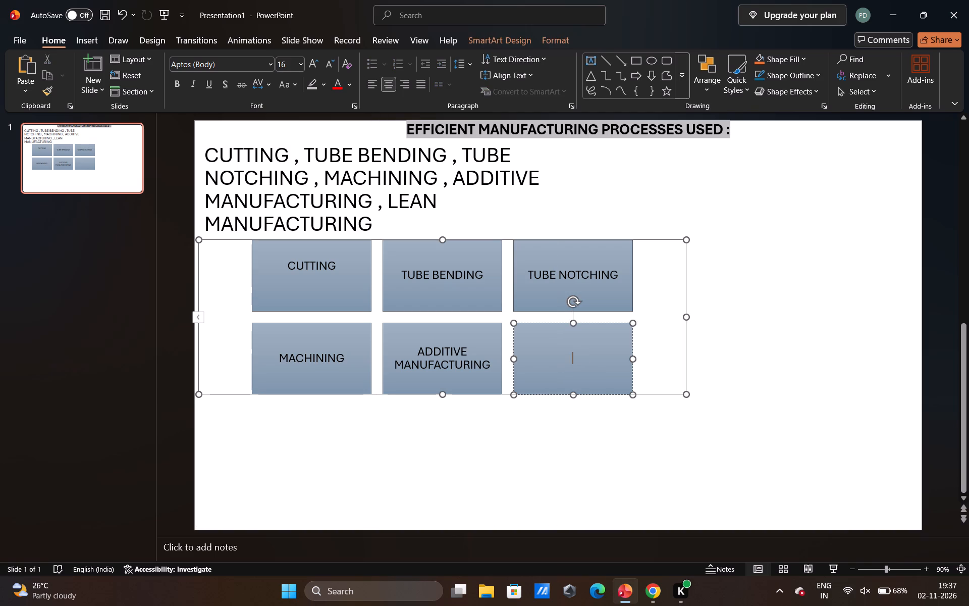
key(ctrl+v)
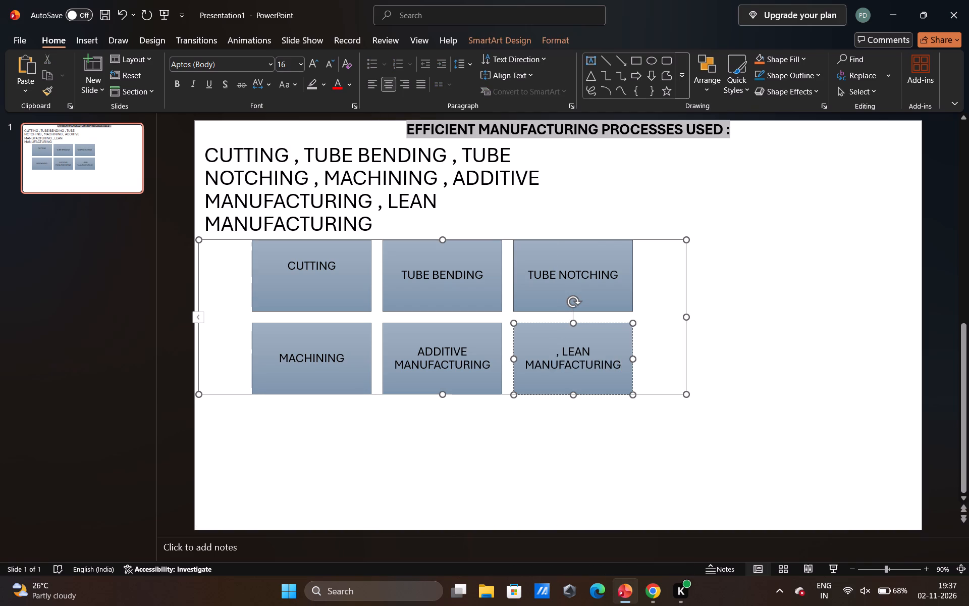
click(559, 352)
key(BackSpace)
click(741, 379)
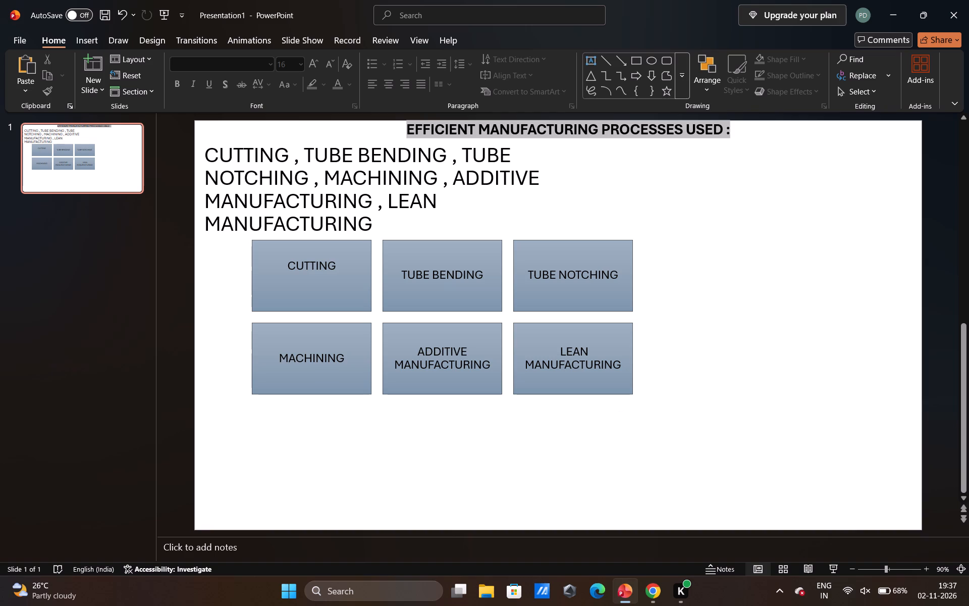
Delete the whole process list text above the SmartArt blocks.
drag(374, 232, 252, 221)
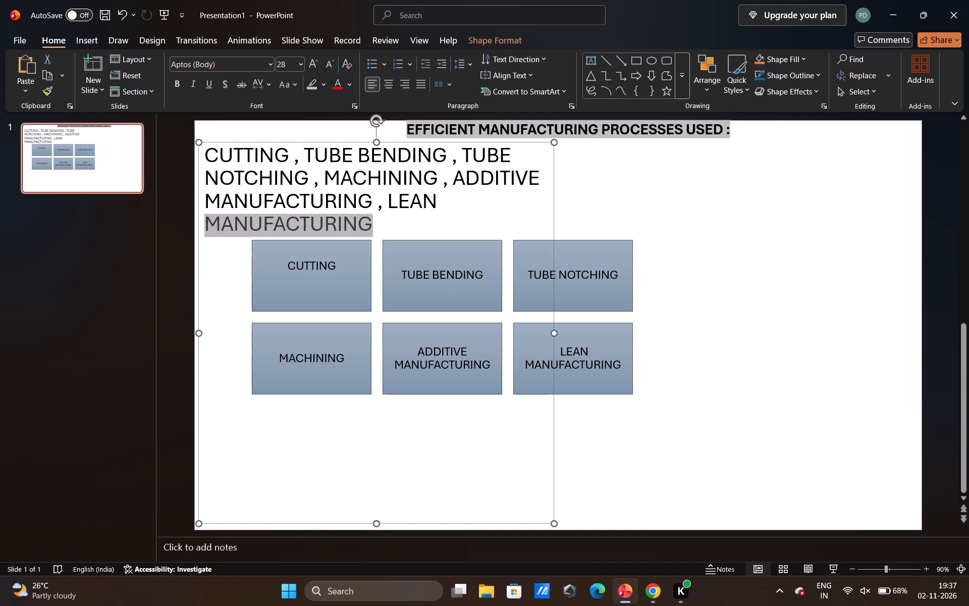
drag(252, 221, 251, 154)
key(BackSpace)
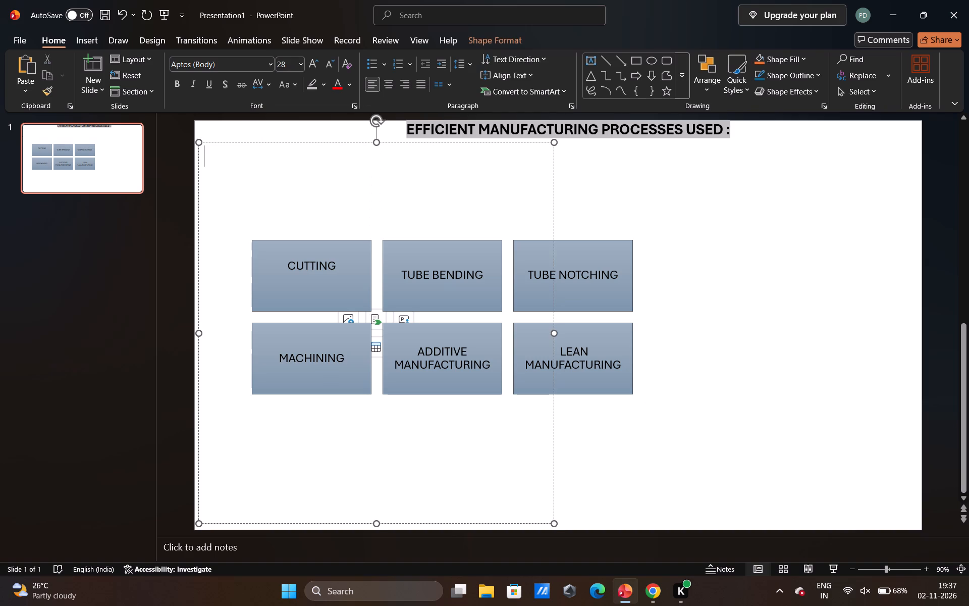
Resize the SmartArt graphic to fit within the content placeholder's width and move it up just beneath the slide title.
click(335, 287)
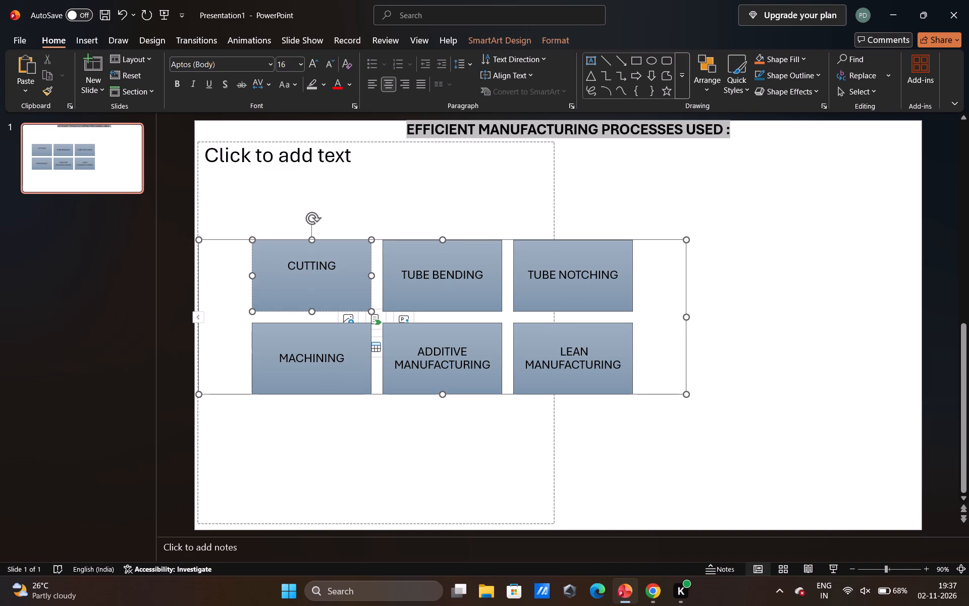
drag(445, 239, 411, 197)
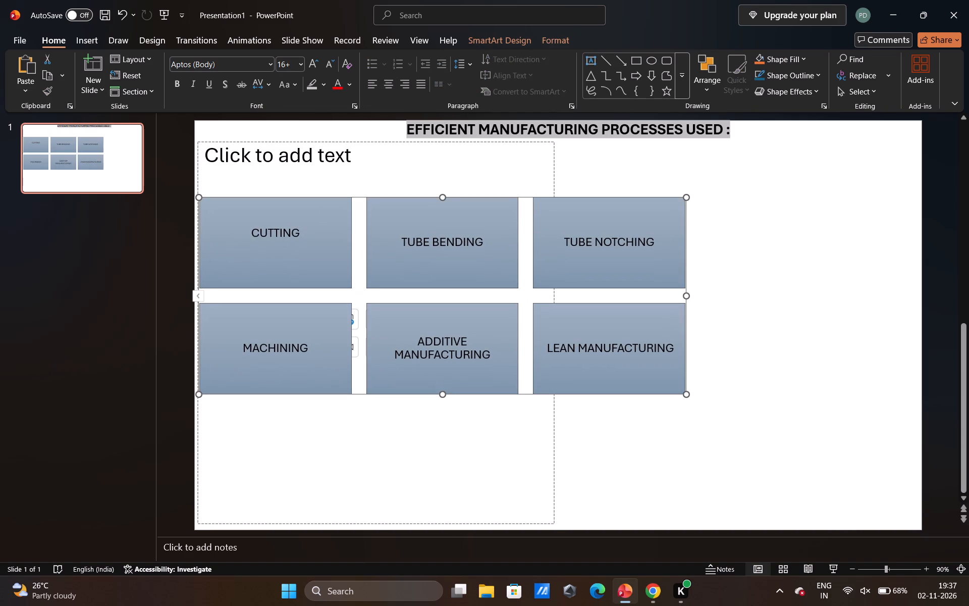
drag(687, 296, 599, 293)
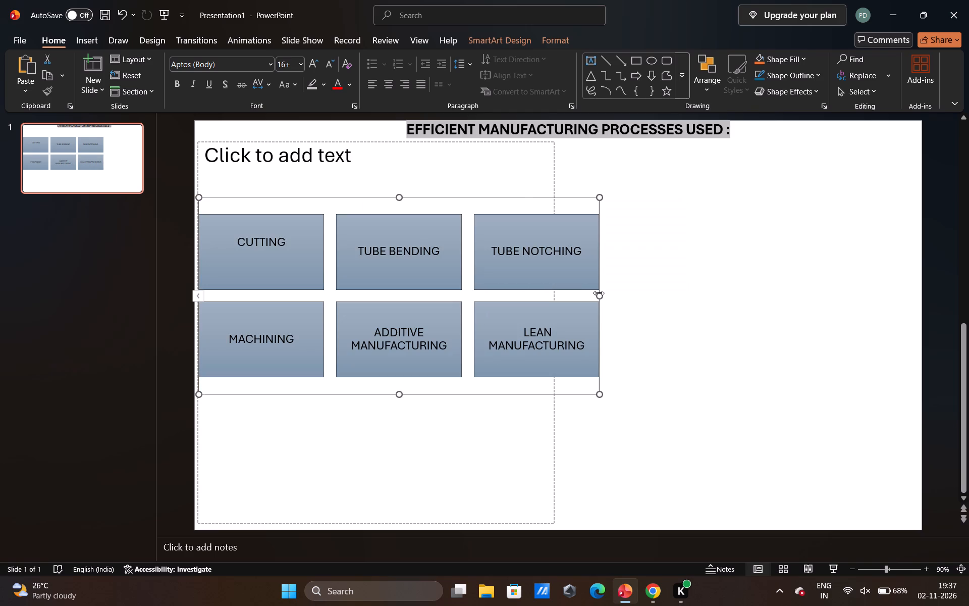
drag(600, 297, 593, 297)
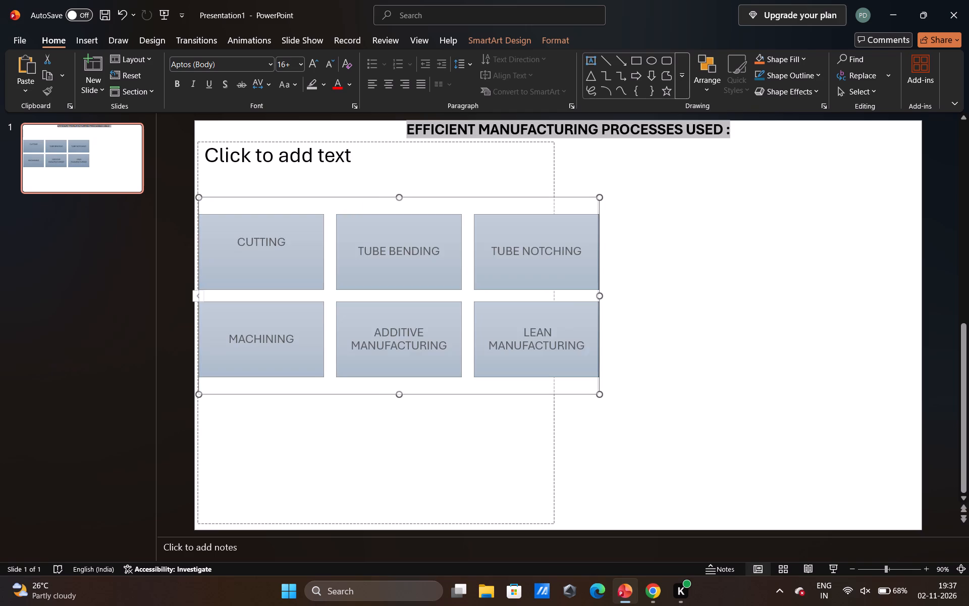
drag(593, 297, 567, 293)
drag(569, 297, 535, 300)
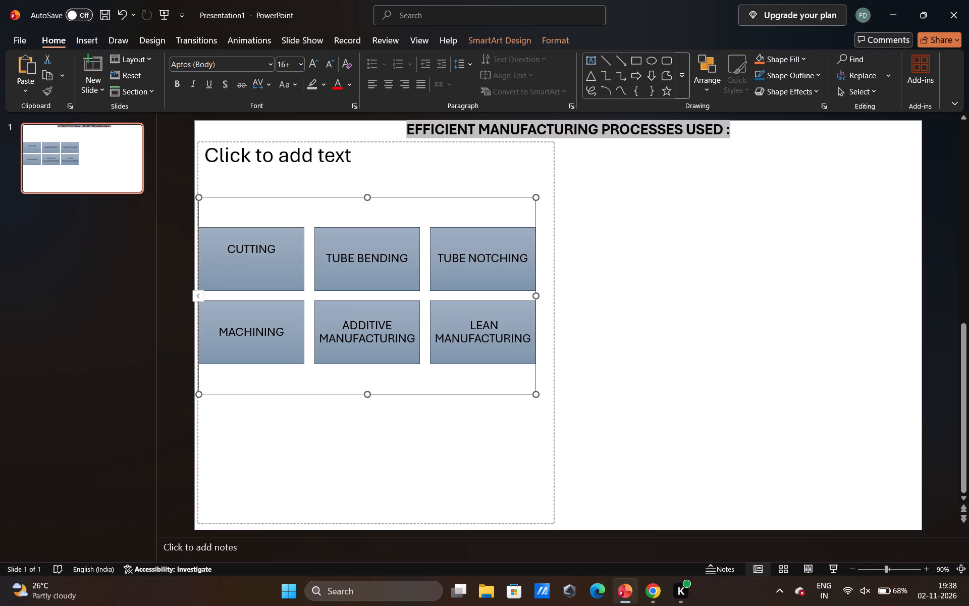
drag(404, 395, 406, 308)
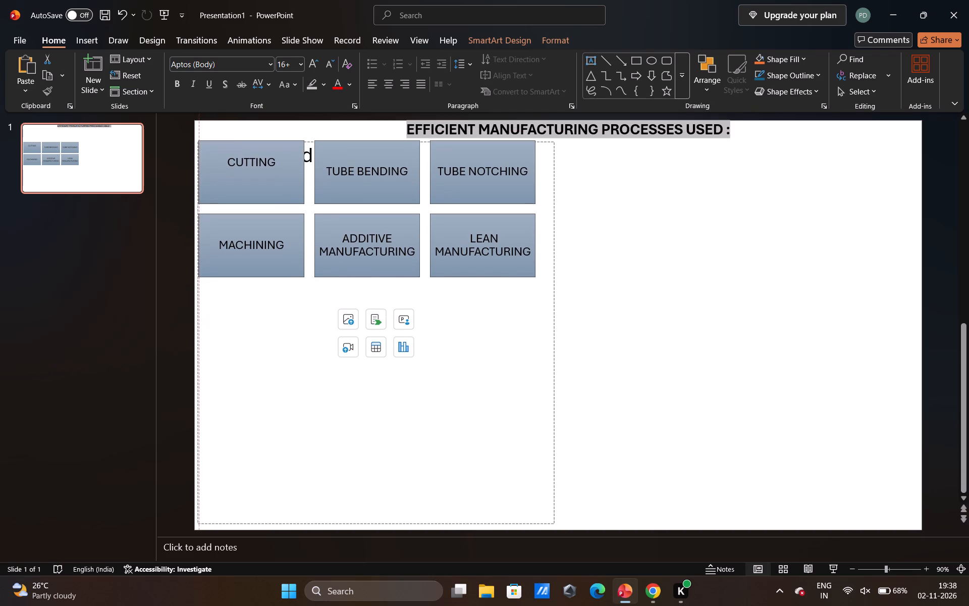
drag(406, 308, 407, 311)
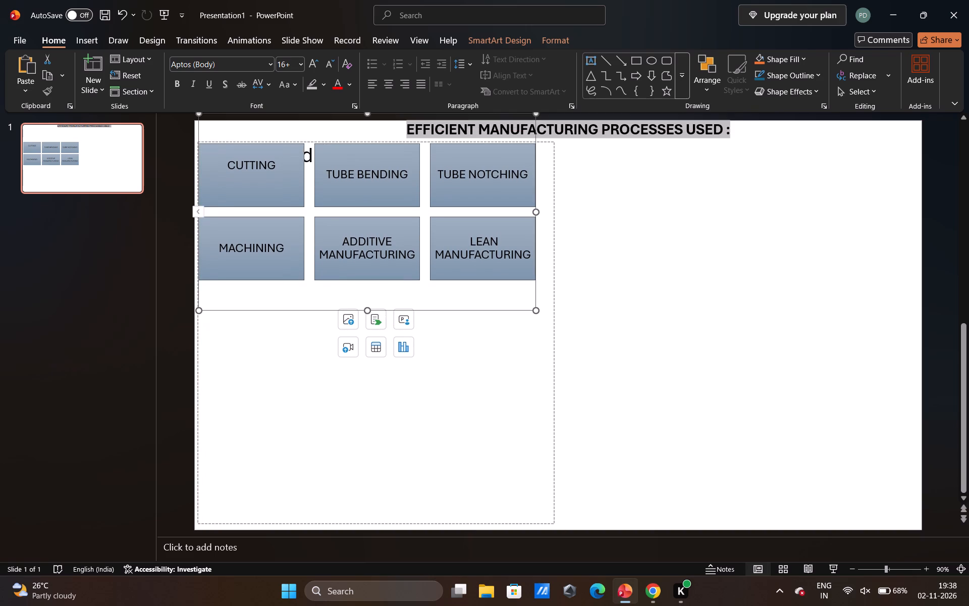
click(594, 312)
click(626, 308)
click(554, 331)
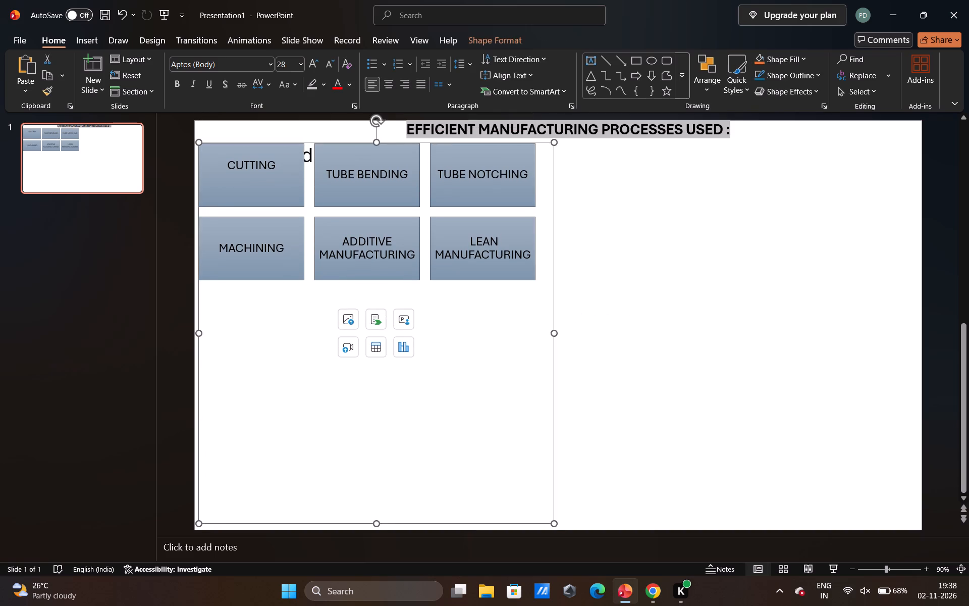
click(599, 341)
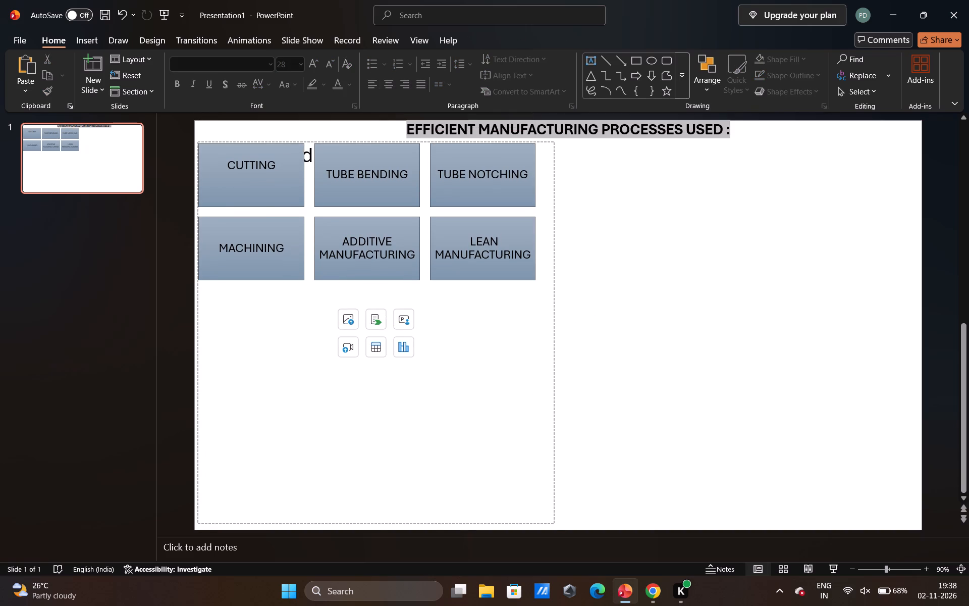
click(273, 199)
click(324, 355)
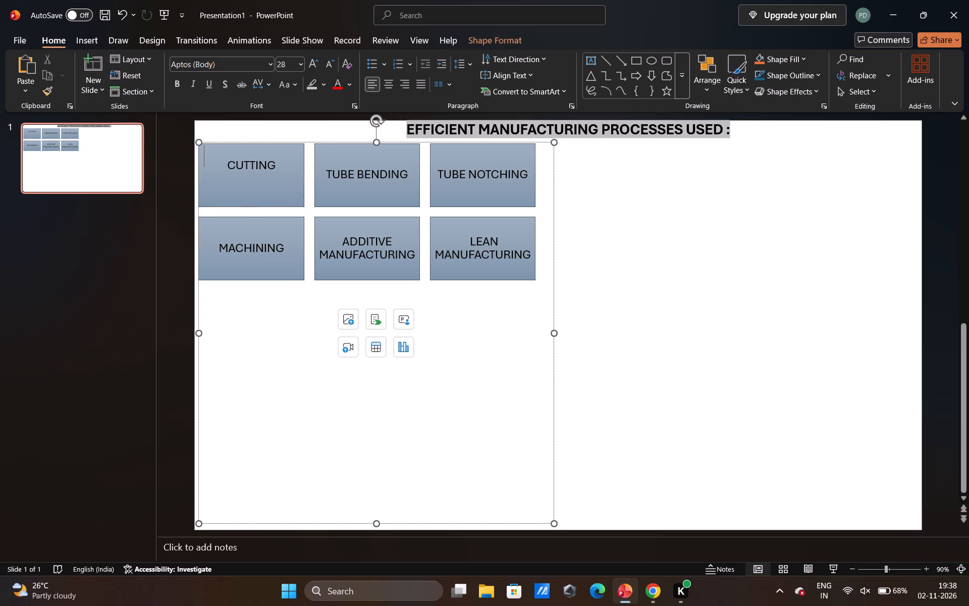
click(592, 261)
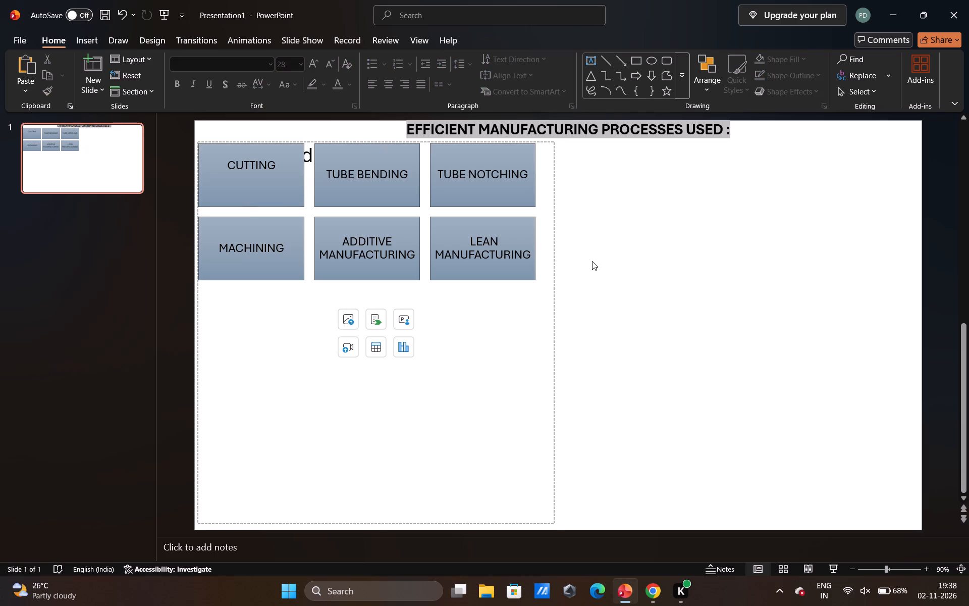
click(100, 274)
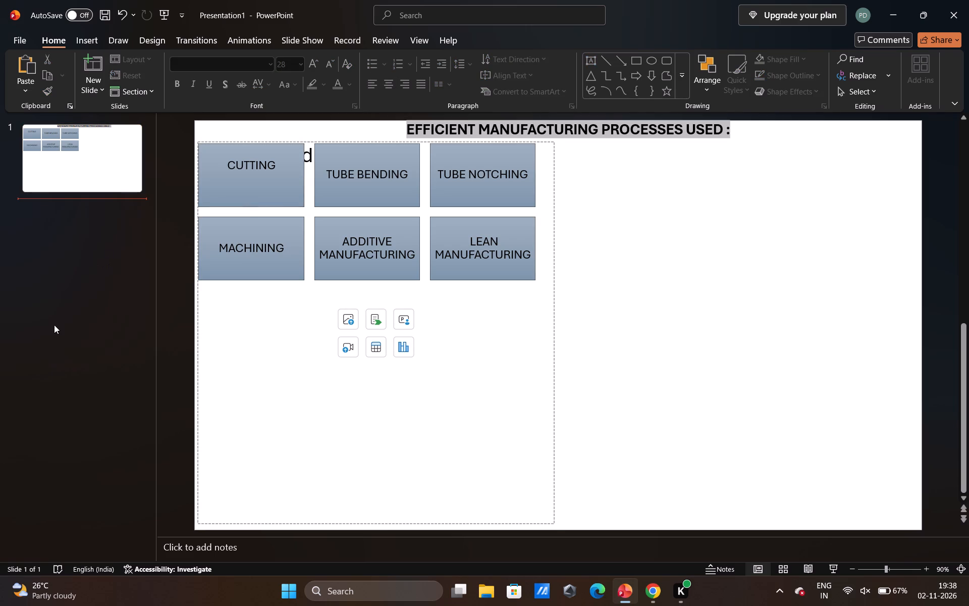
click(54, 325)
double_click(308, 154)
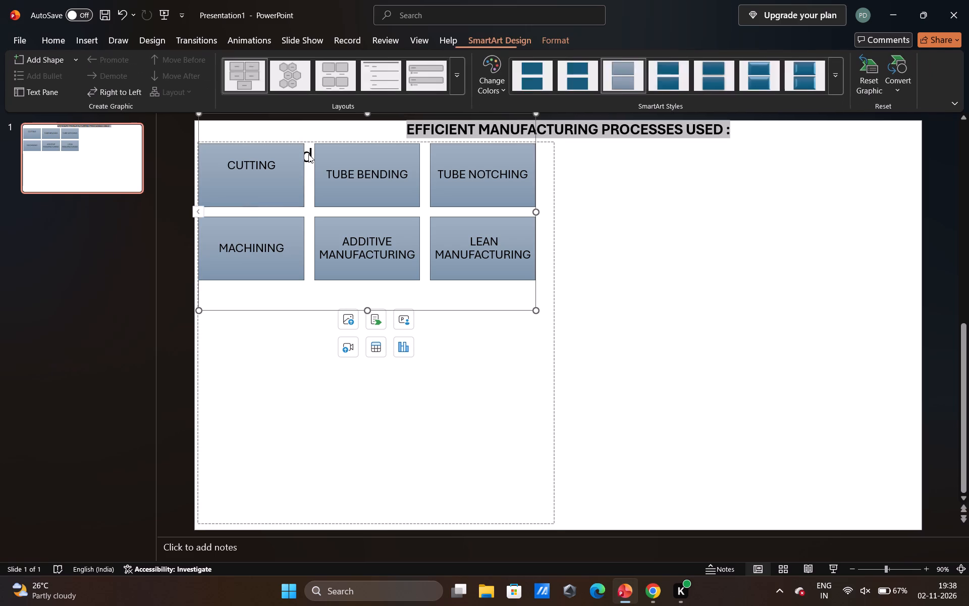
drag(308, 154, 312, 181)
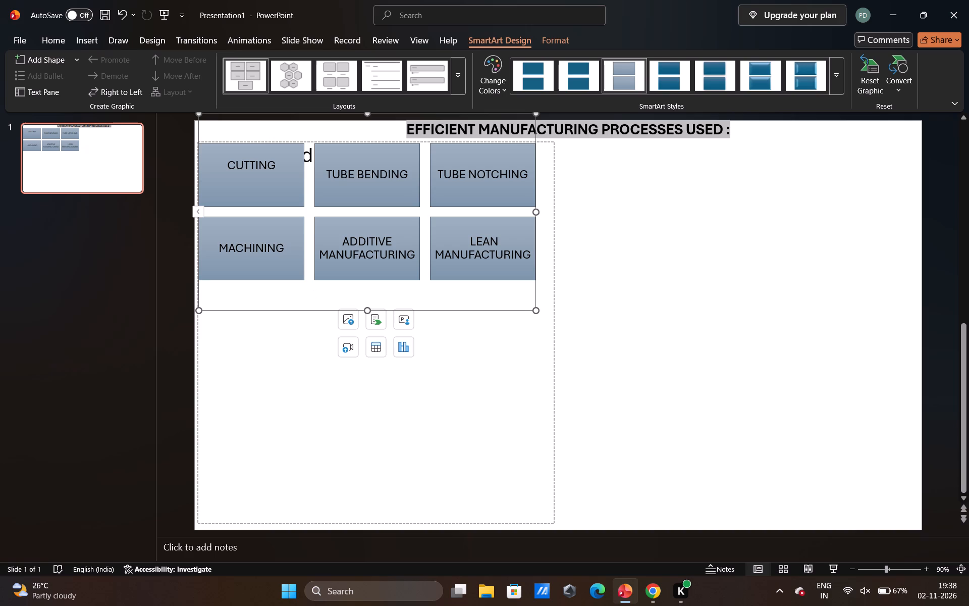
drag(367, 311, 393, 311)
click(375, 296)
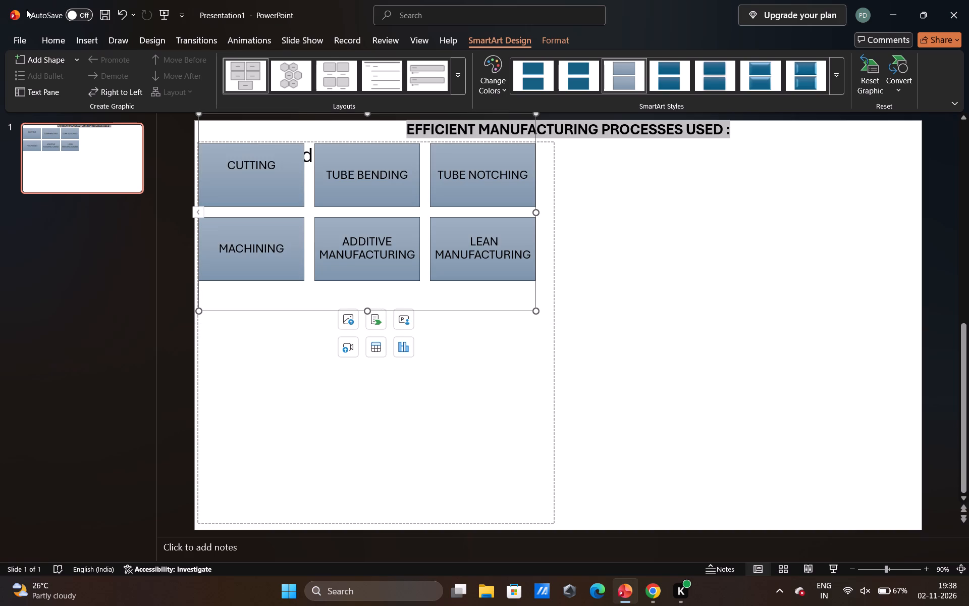
Change the slide layout to Title Only.
click(67, 47)
click(146, 60)
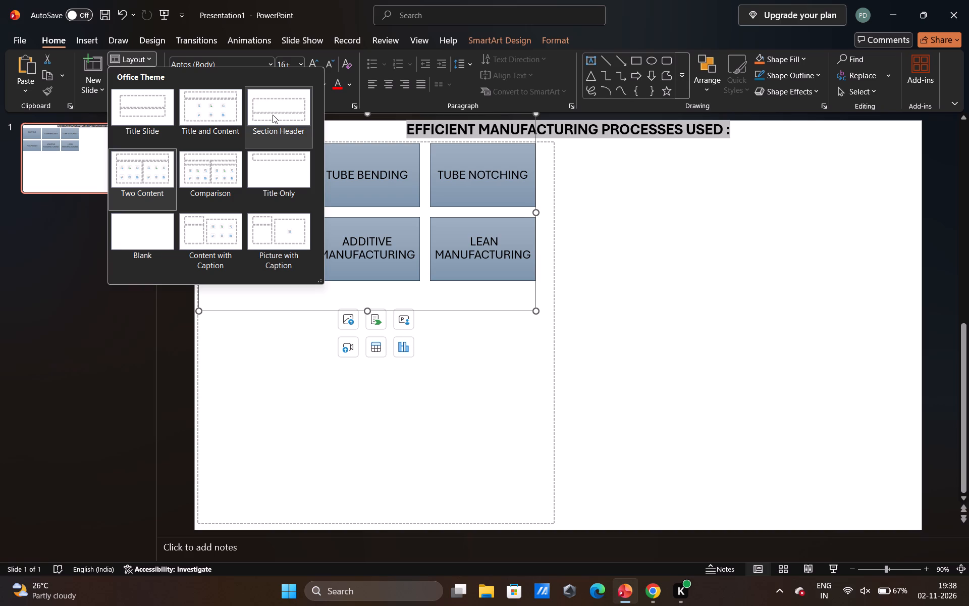
click(275, 171)
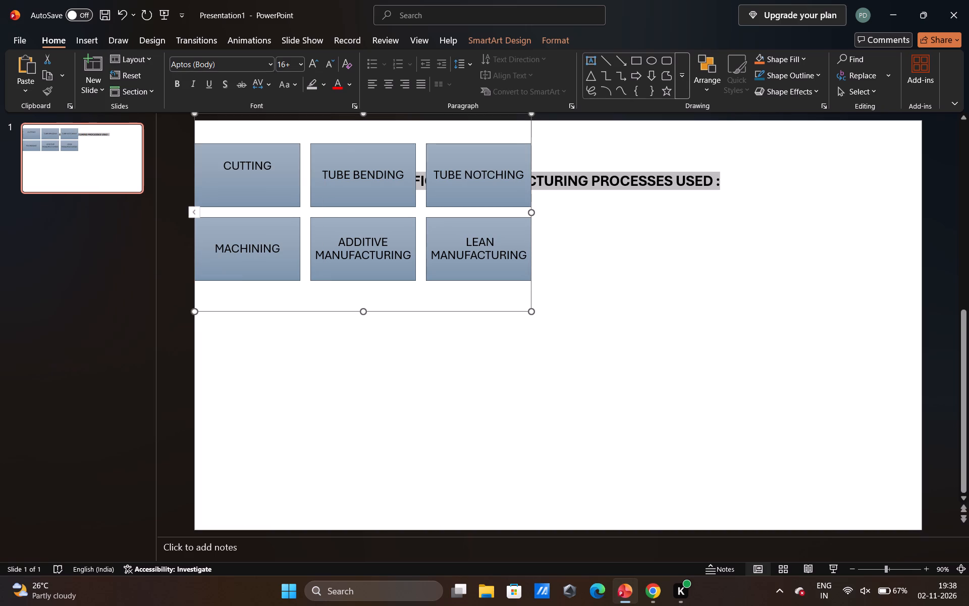
Move the SmartArt down clear of the title, and stretch the title box upward so the heading sits at the slide's top edge.
click(372, 307)
drag(372, 307, 373, 318)
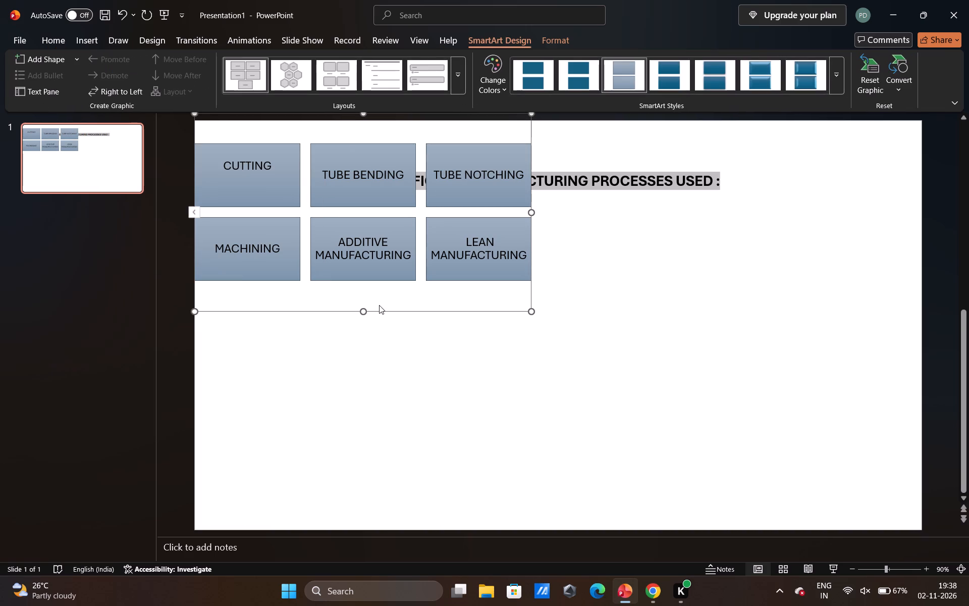
drag(379, 310, 393, 421)
click(453, 180)
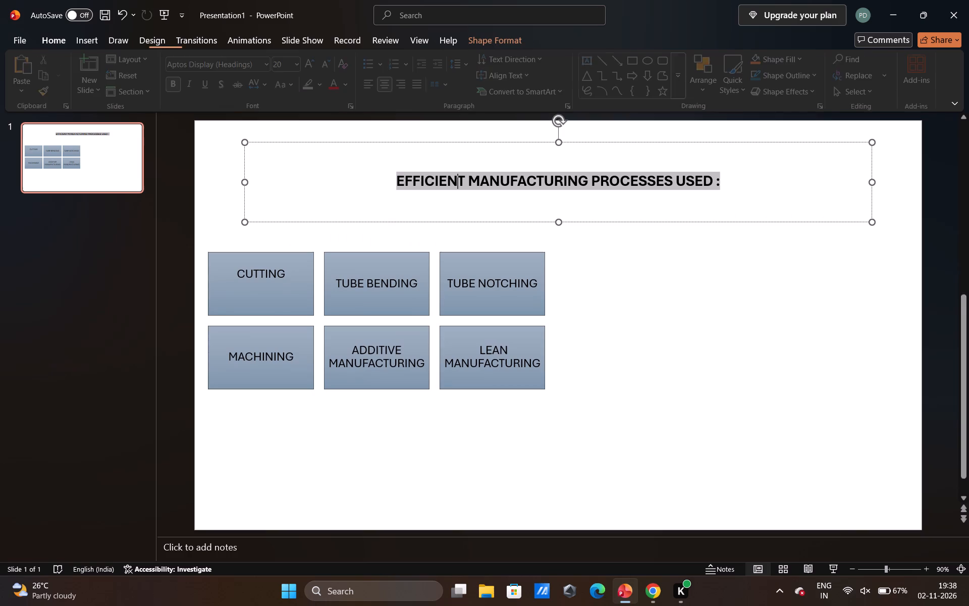
drag(558, 146, 557, 132)
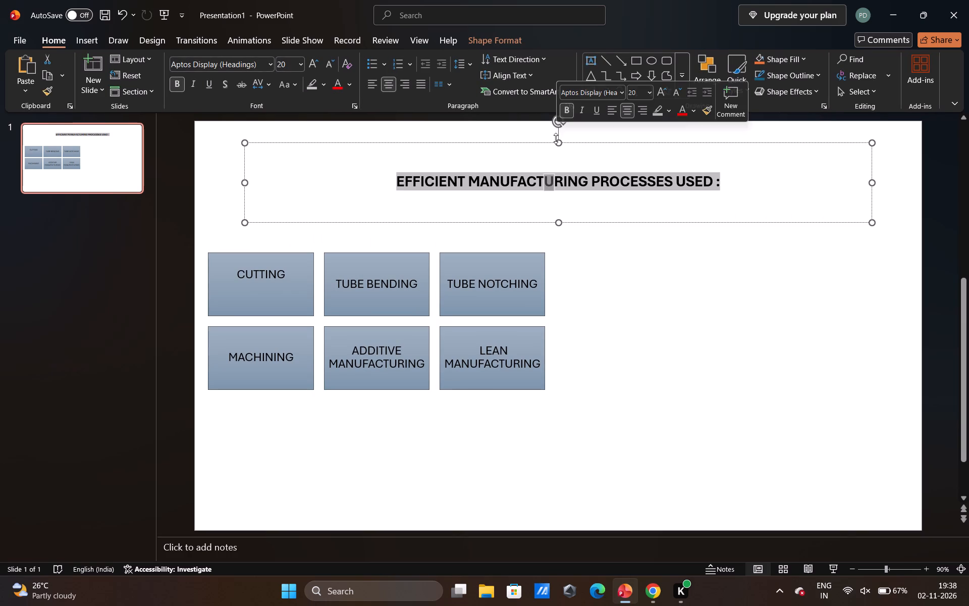
drag(558, 142, 564, 71)
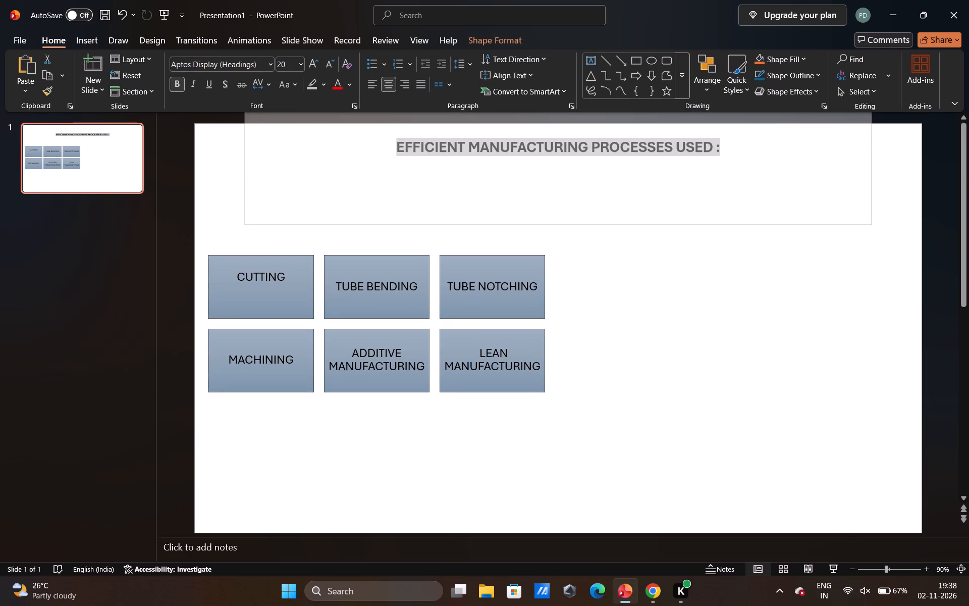
drag(564, 71, 567, 48)
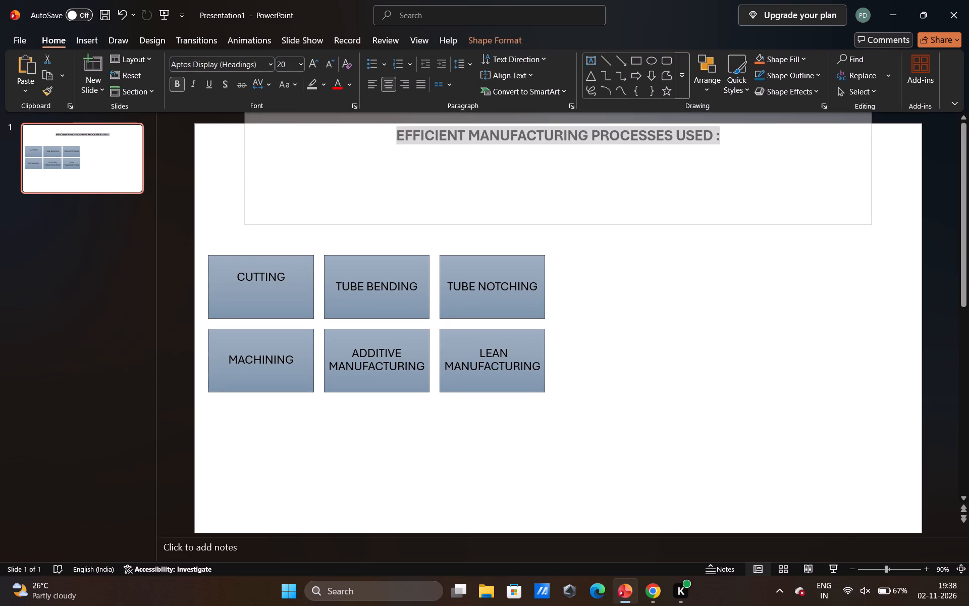
drag(567, 48, 567, 47)
click(652, 275)
Move the SmartArt graphic up to the slide's upper-left area, with its top row just below the heading.
click(344, 271)
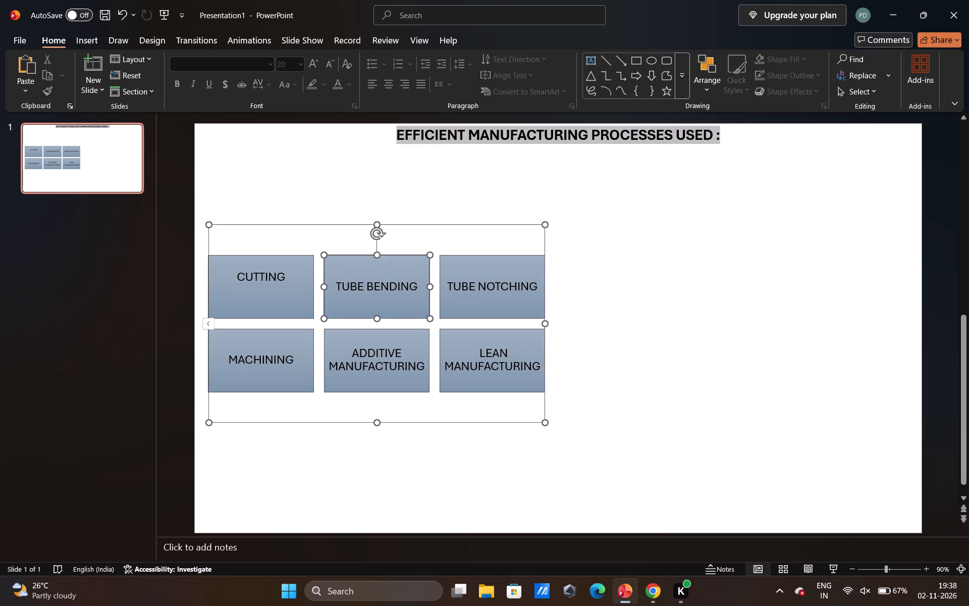
drag(387, 226, 379, 127)
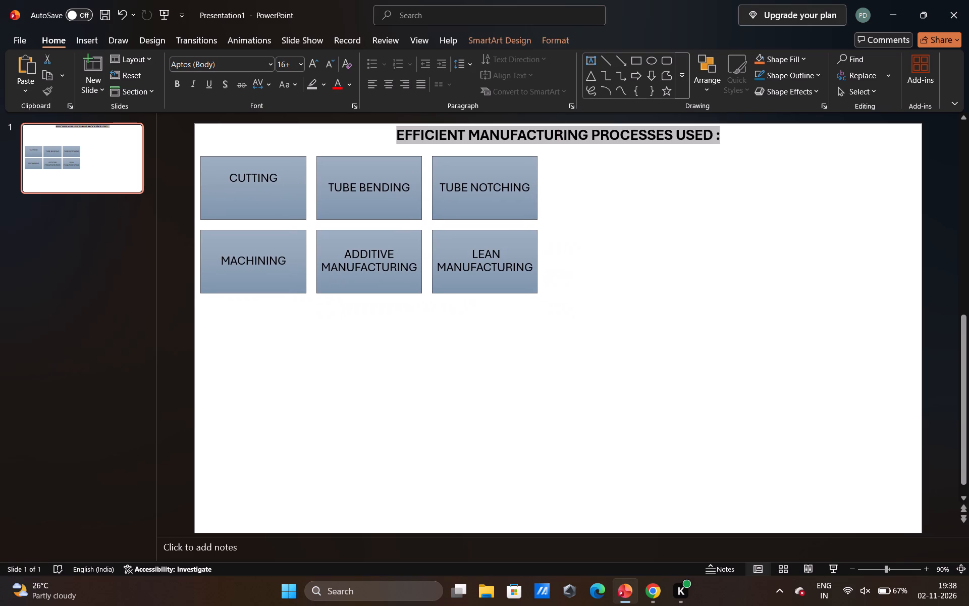
drag(379, 127, 541, 122)
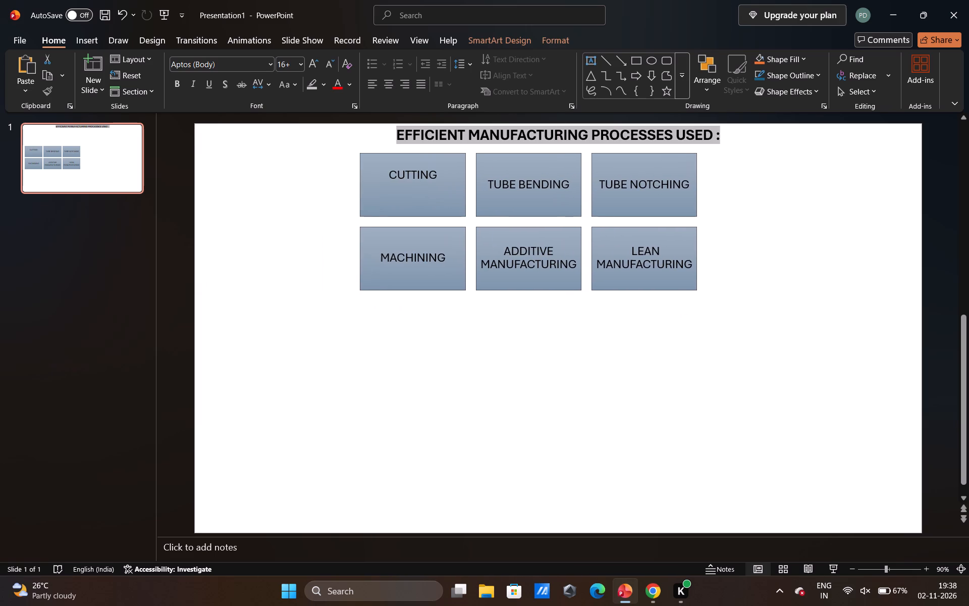
drag(541, 122, 380, 125)
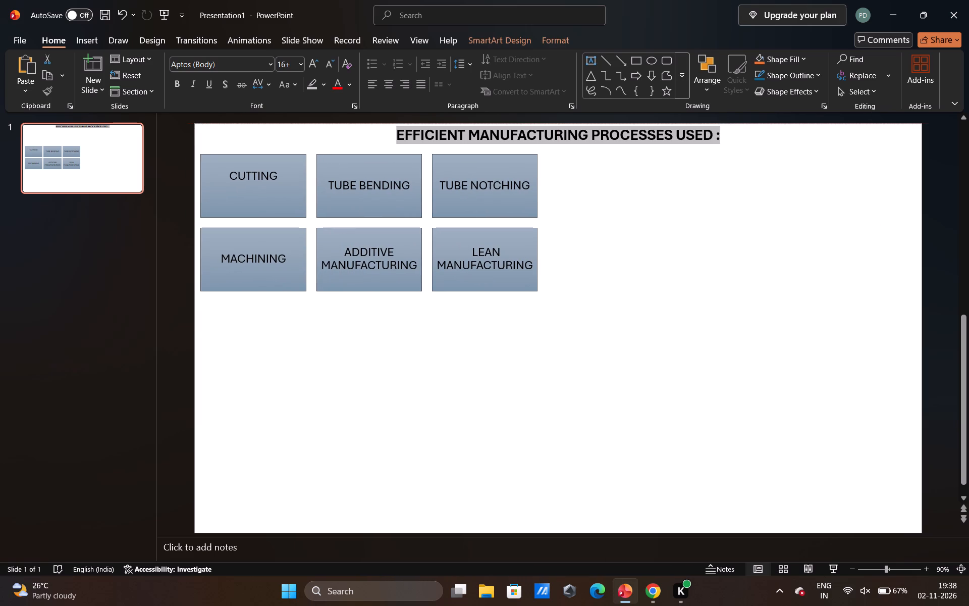
drag(380, 125, 381, 117)
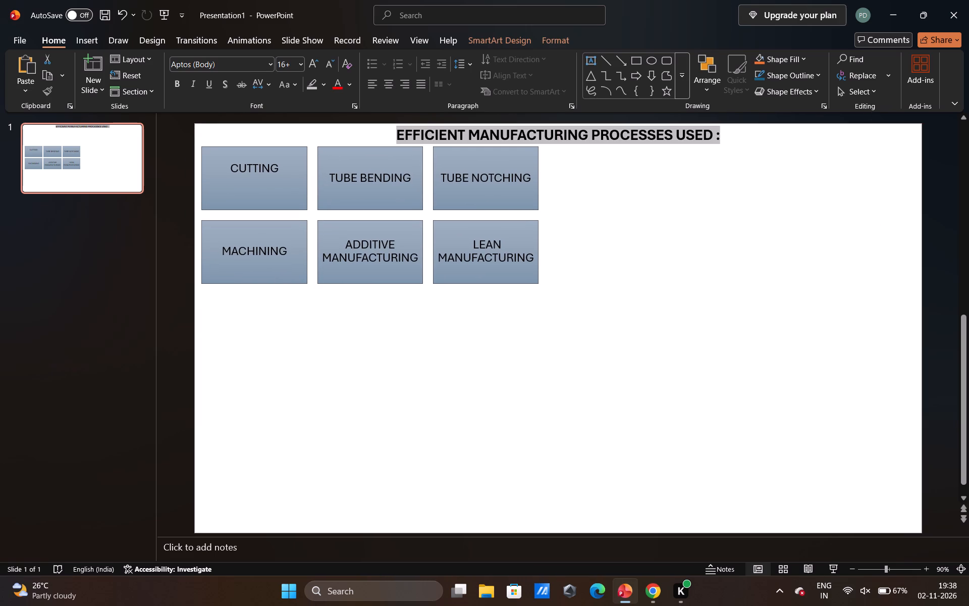
drag(381, 117, 381, 125)
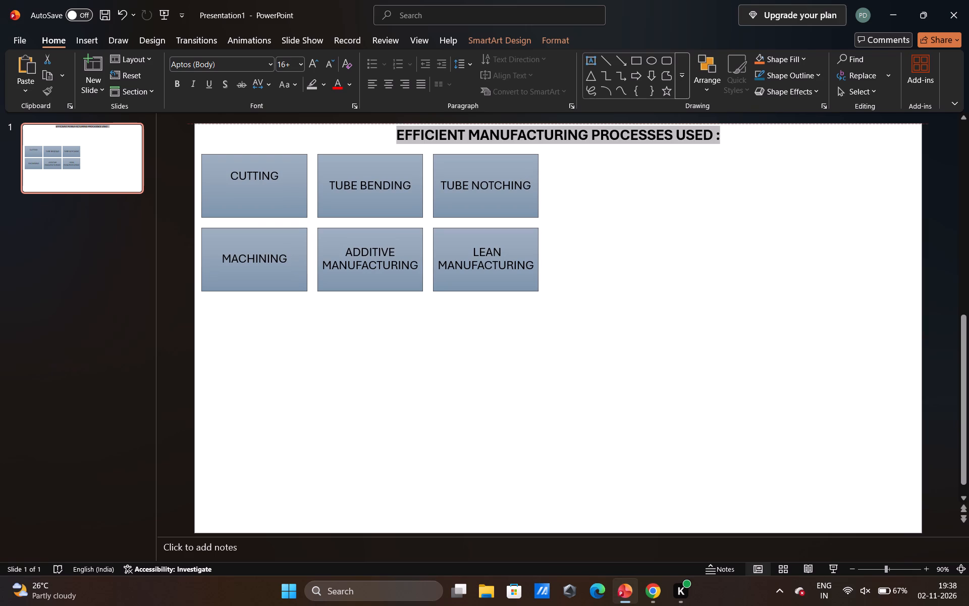
drag(381, 125, 381, 124)
click(642, 331)
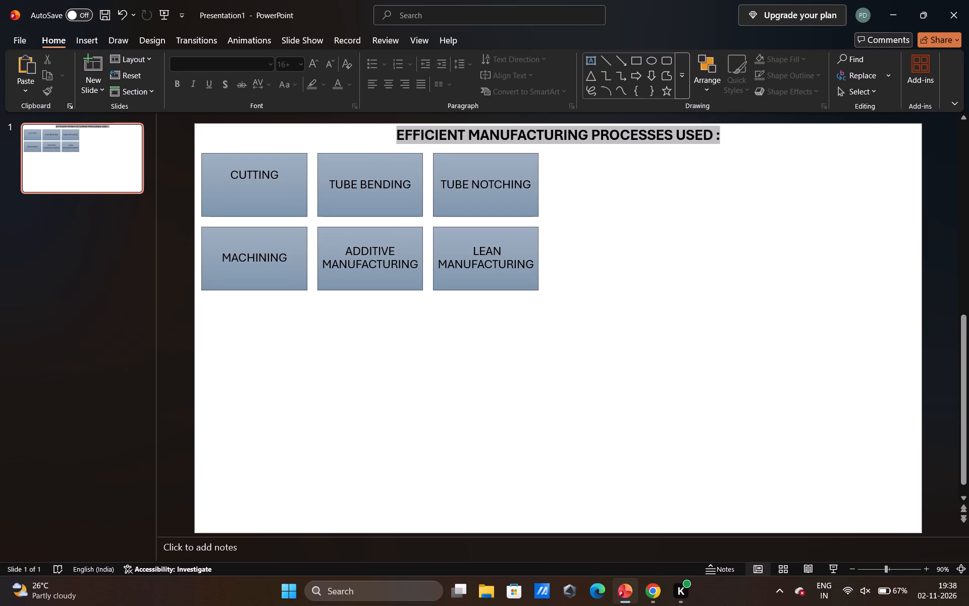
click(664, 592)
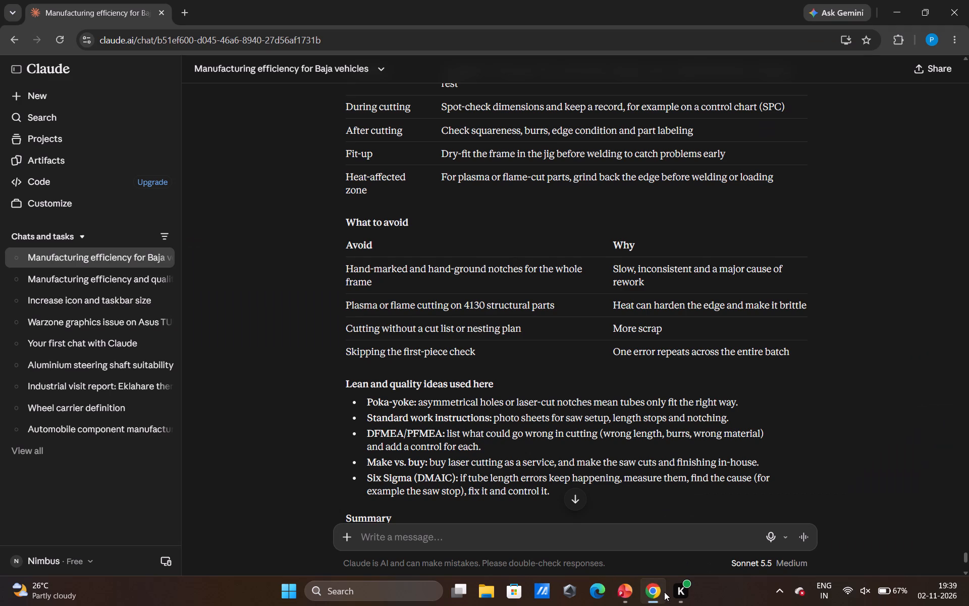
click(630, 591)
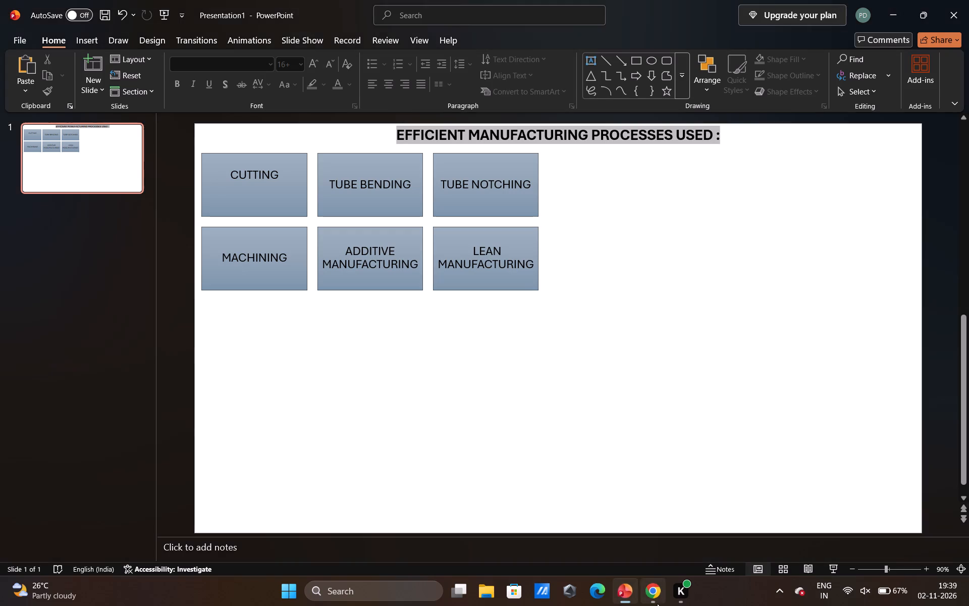
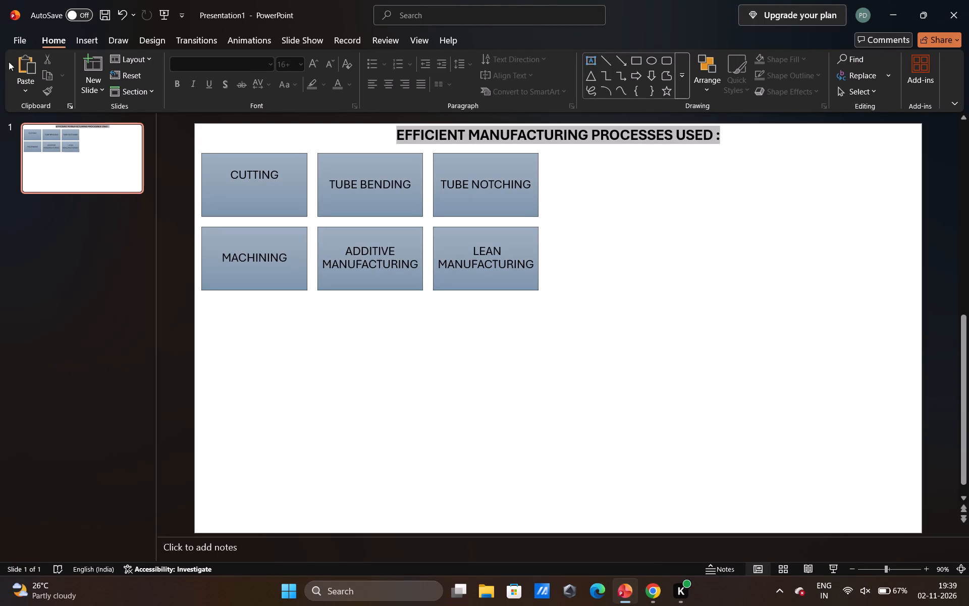
Adjust the SmartArt frame's height, keeping its blocks in two rows of three, and move it up just beneath the heading.
click(446, 431)
click(662, 319)
drag(968, 389, 968, 423)
drag(968, 322, 968, 317)
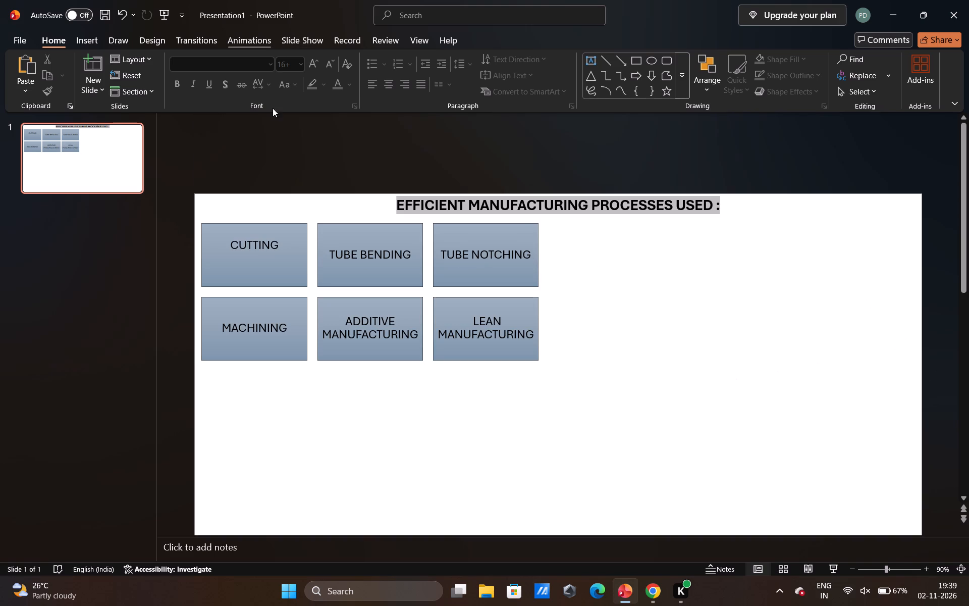
click(320, 195)
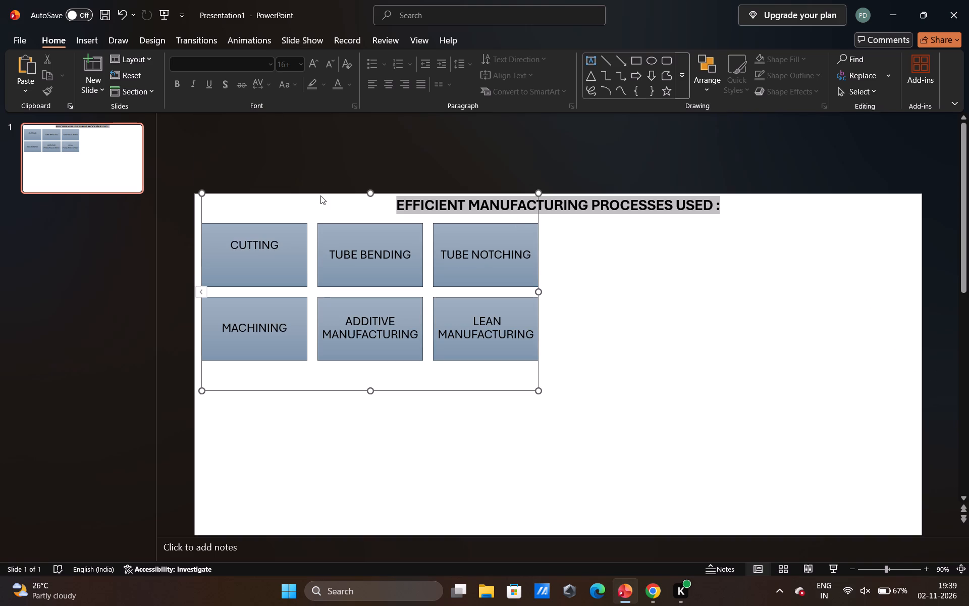
drag(369, 390, 374, 472)
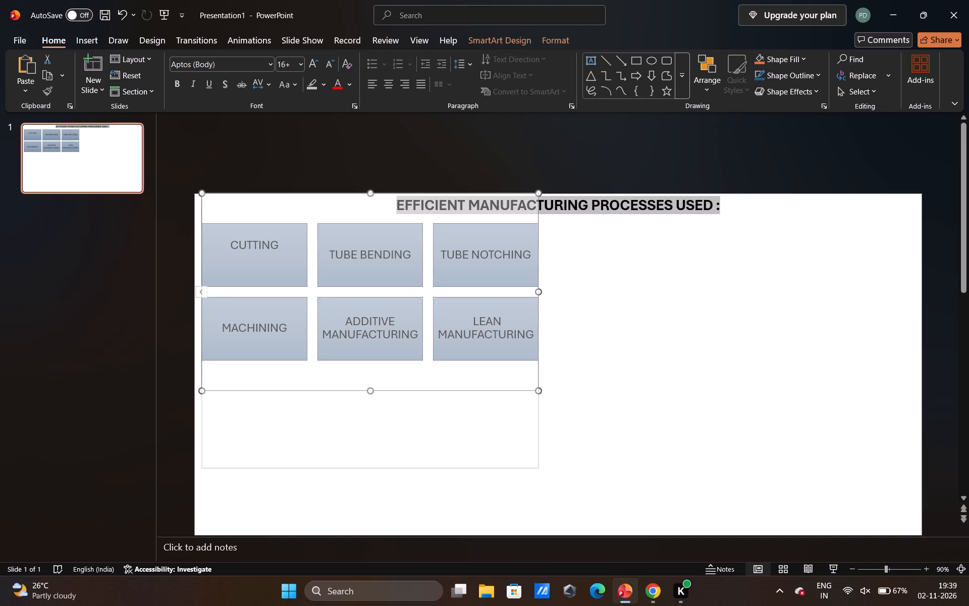
drag(374, 472, 376, 499)
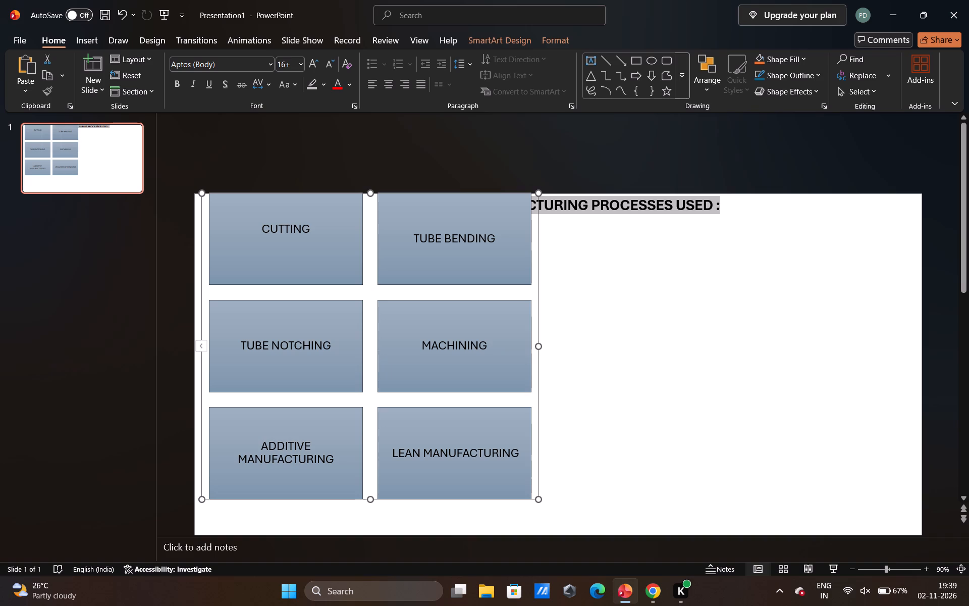
drag(370, 502, 371, 407)
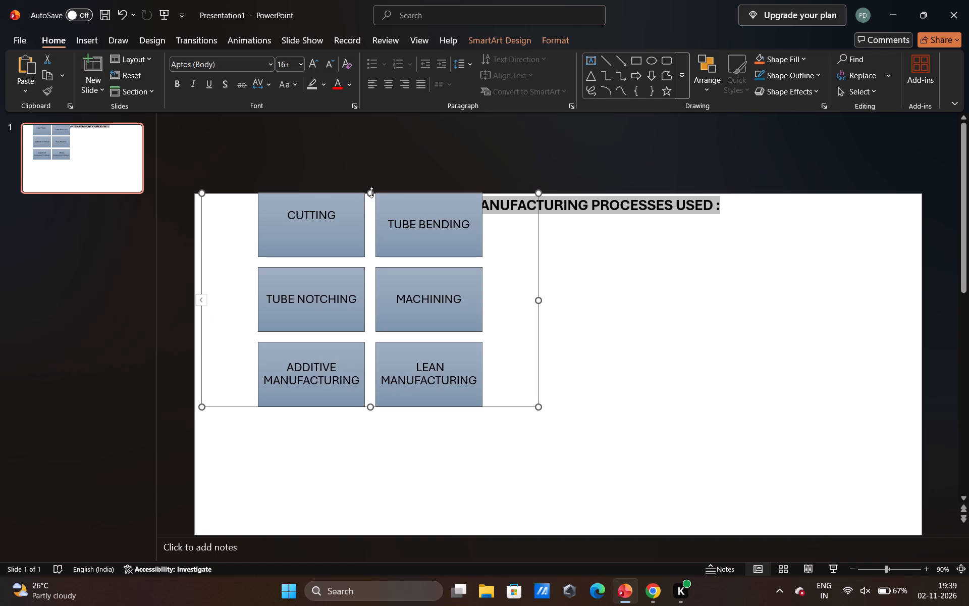
drag(371, 192, 365, 223)
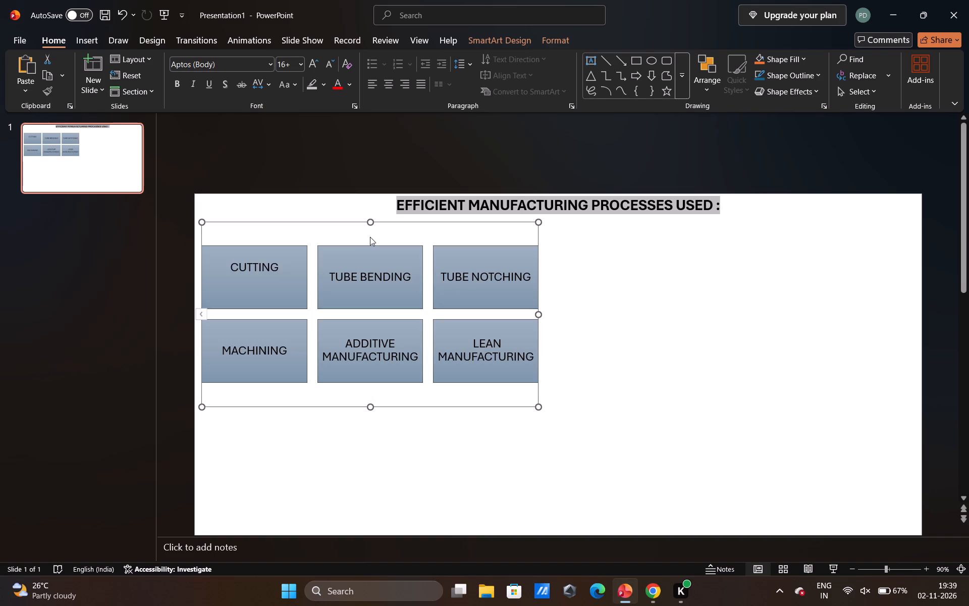
drag(350, 223, 341, 217)
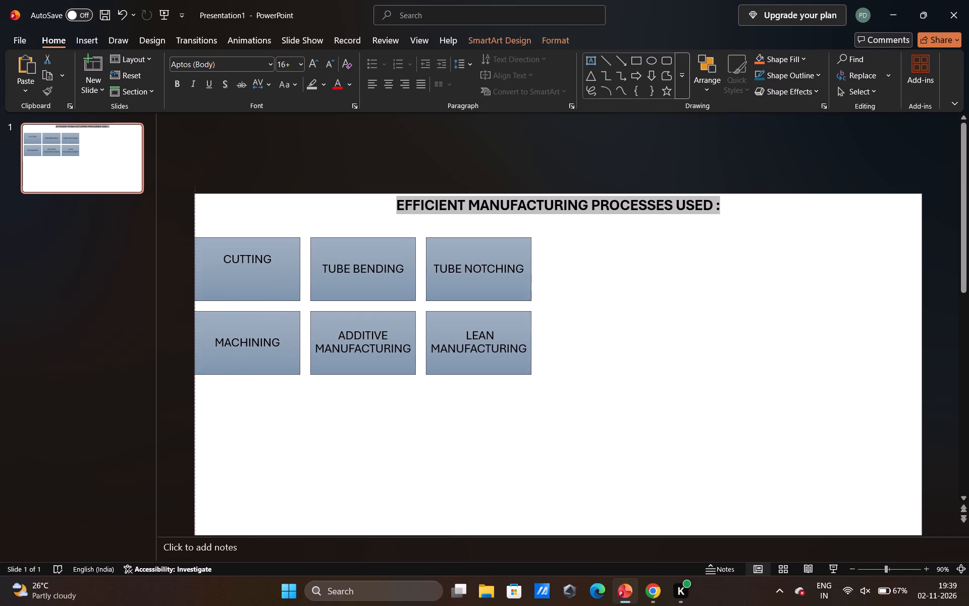
drag(341, 217, 349, 195)
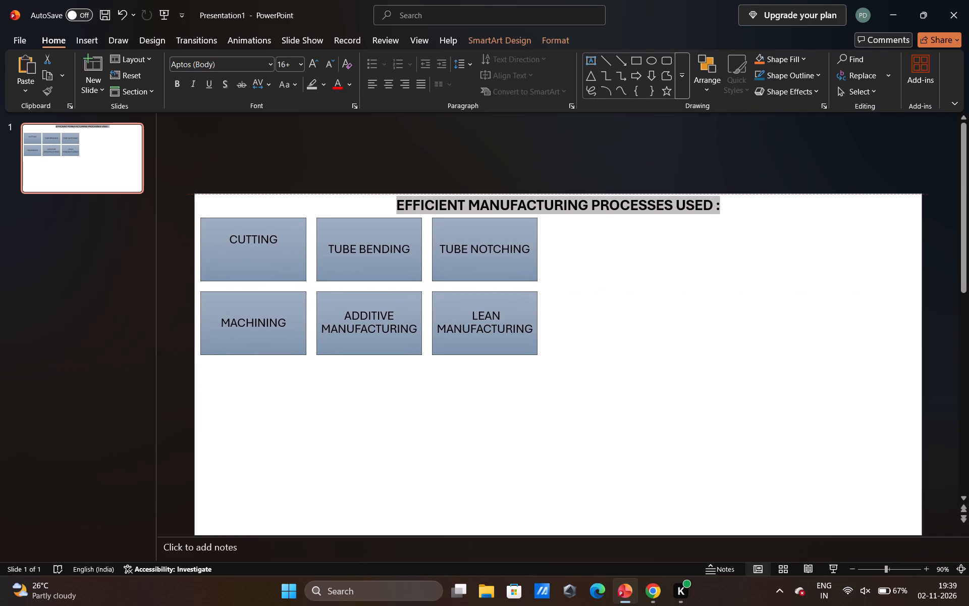
drag(349, 195, 349, 194)
click(667, 336)
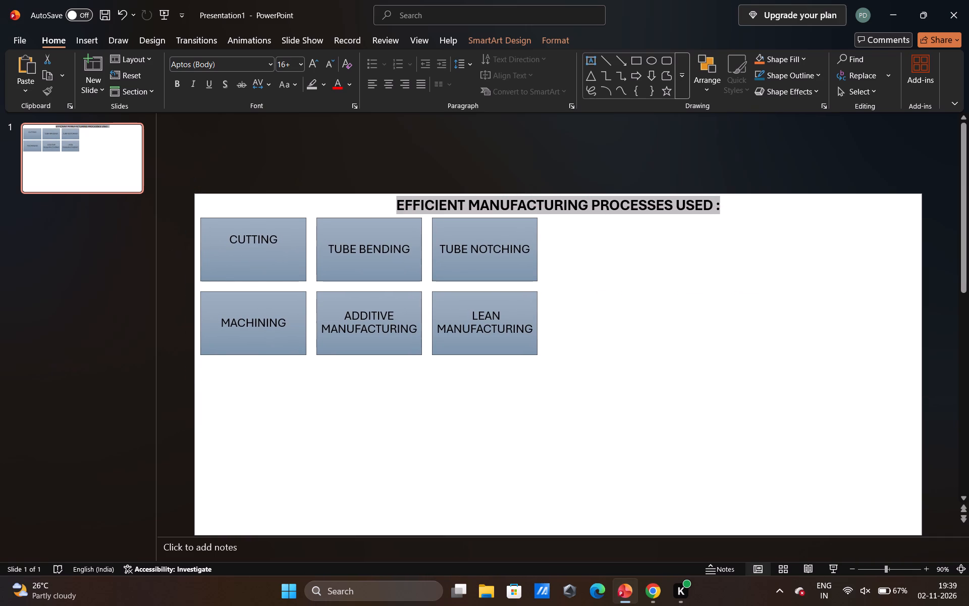
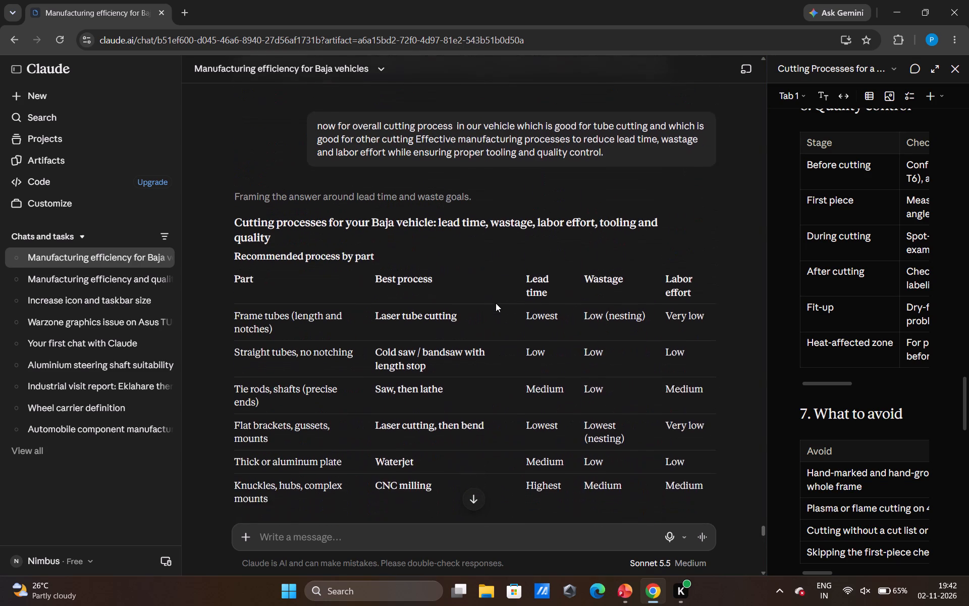
scroll(496, 303, up, 3)
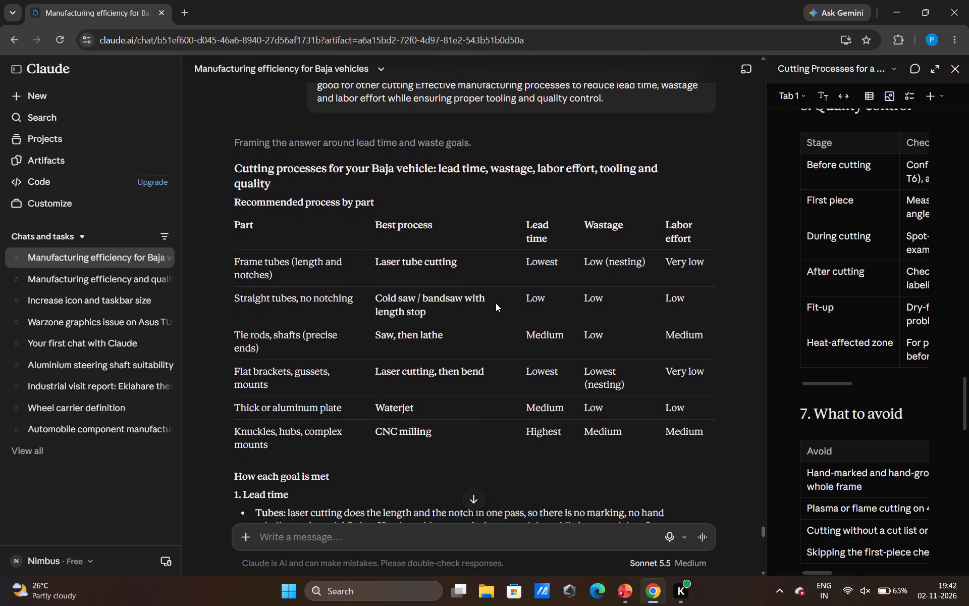
scroll(496, 303, up, 1)
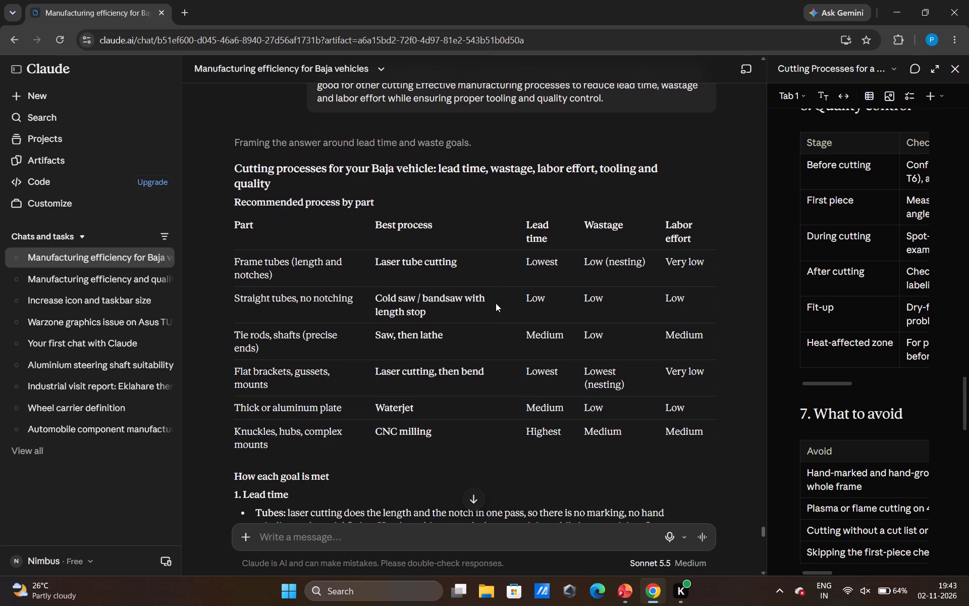
Switch to the PowerPoint slide and bold the CUTTING, TUBE BENDING and TUBE NOTCHING labels in the SmartArt's top row.
click(627, 605)
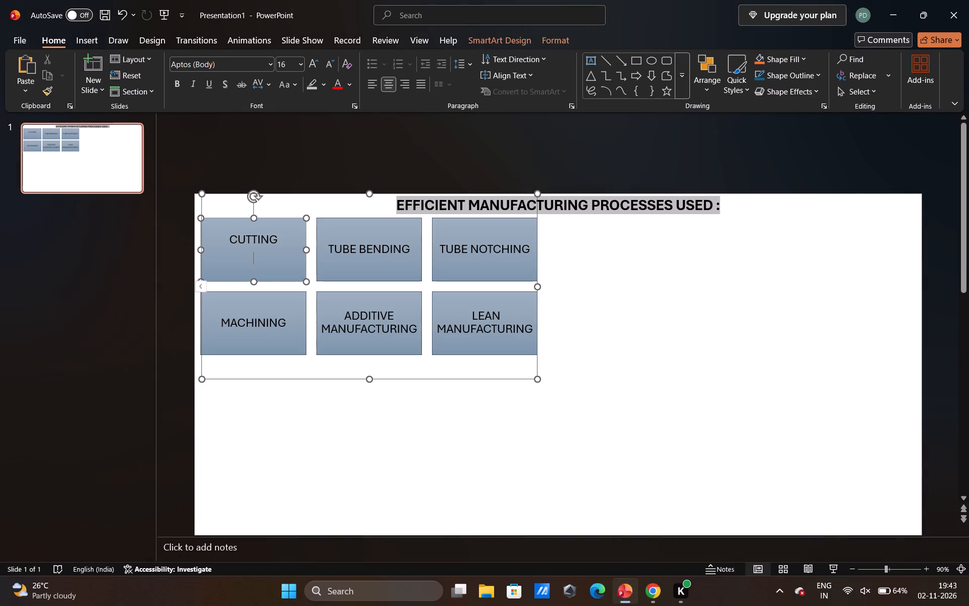
click(278, 240)
drag(276, 240, 231, 255)
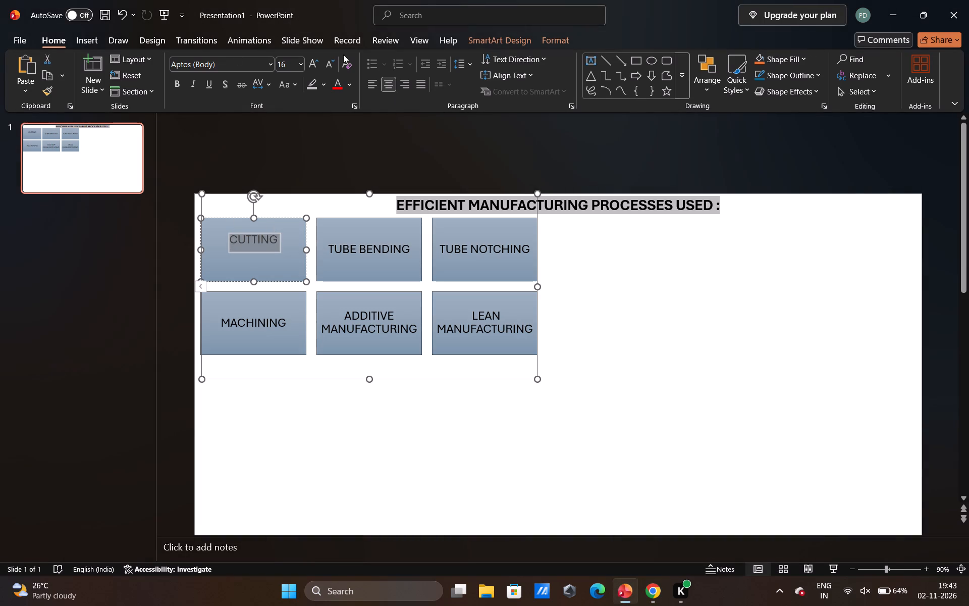
click(178, 88)
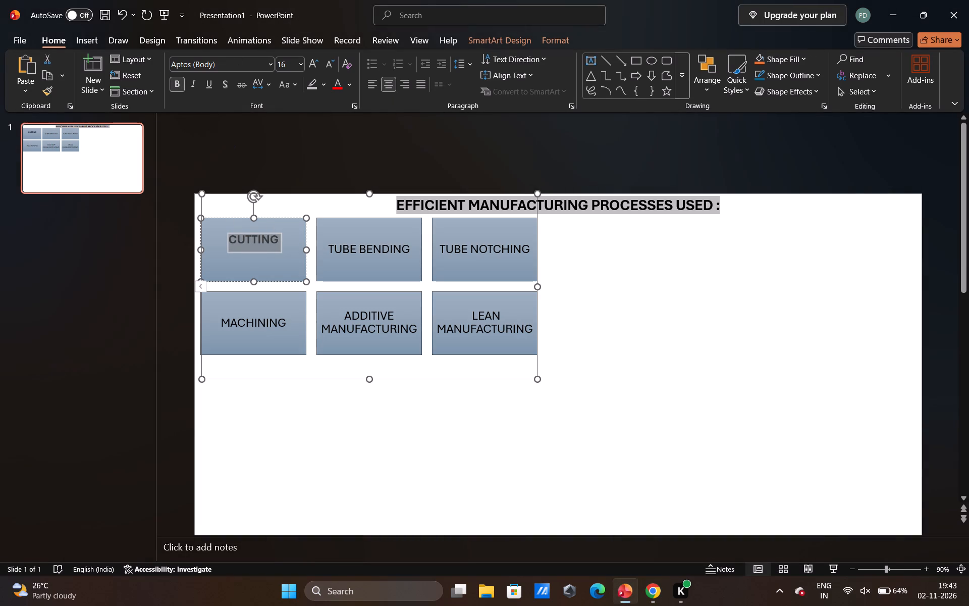
drag(409, 249, 333, 244)
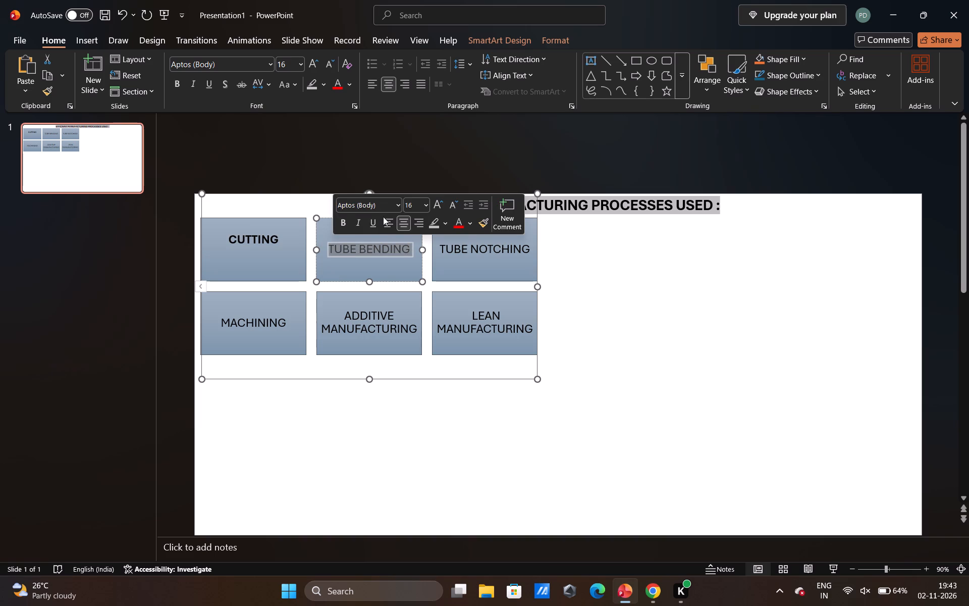
click(336, 226)
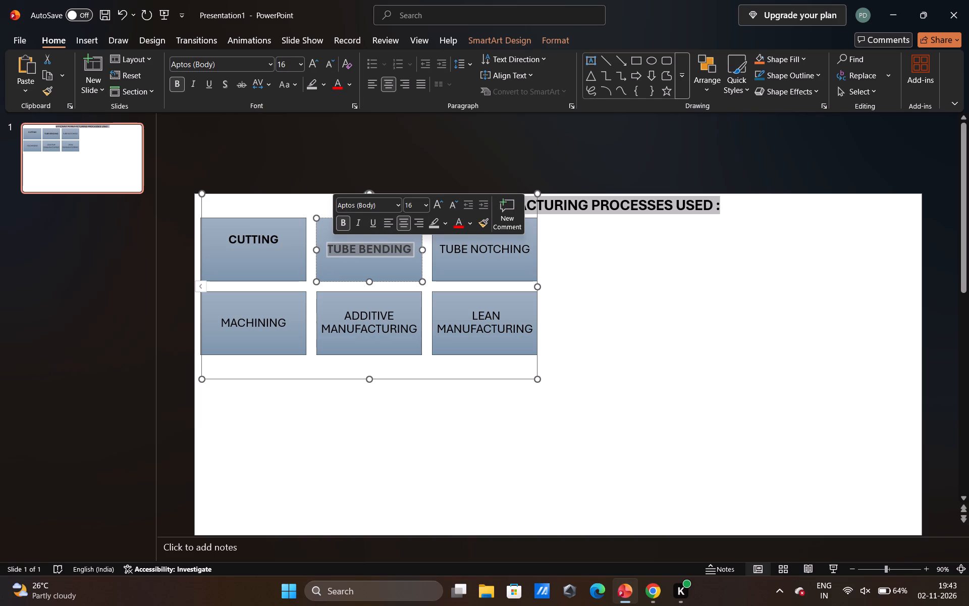
drag(528, 248, 460, 248)
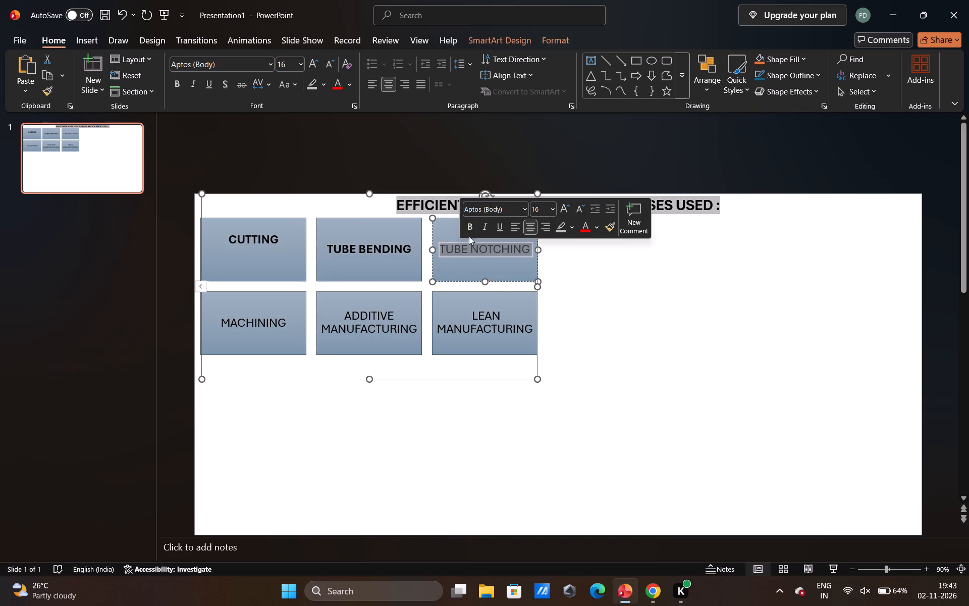
click(469, 233)
Bold the MACHINING, ADDITIVE MANUFACTURING and LEAN MANUFACTURING labels in the SmartArt's second row.
click(292, 319)
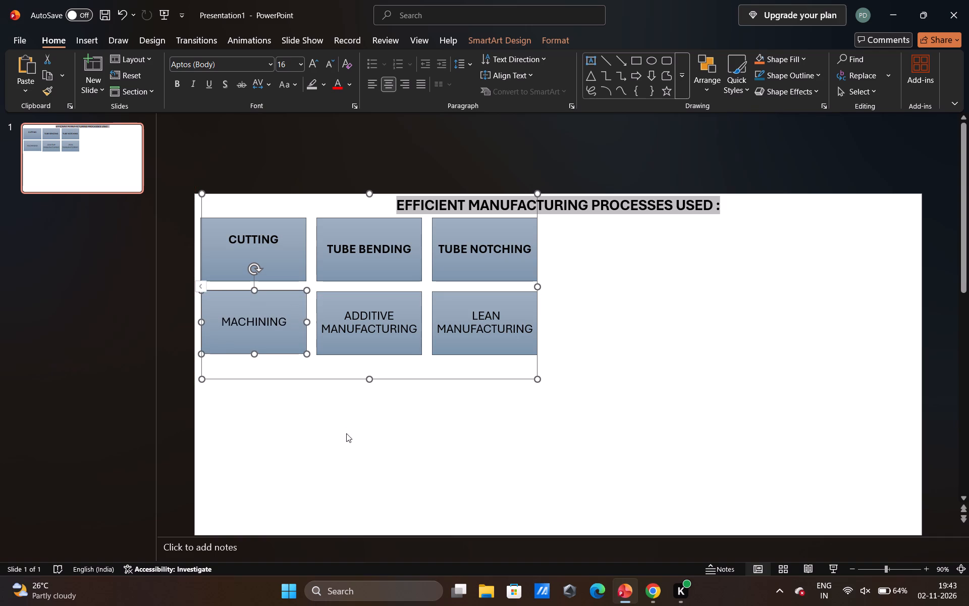
click(346, 433)
drag(282, 318, 283, 323)
click(287, 296)
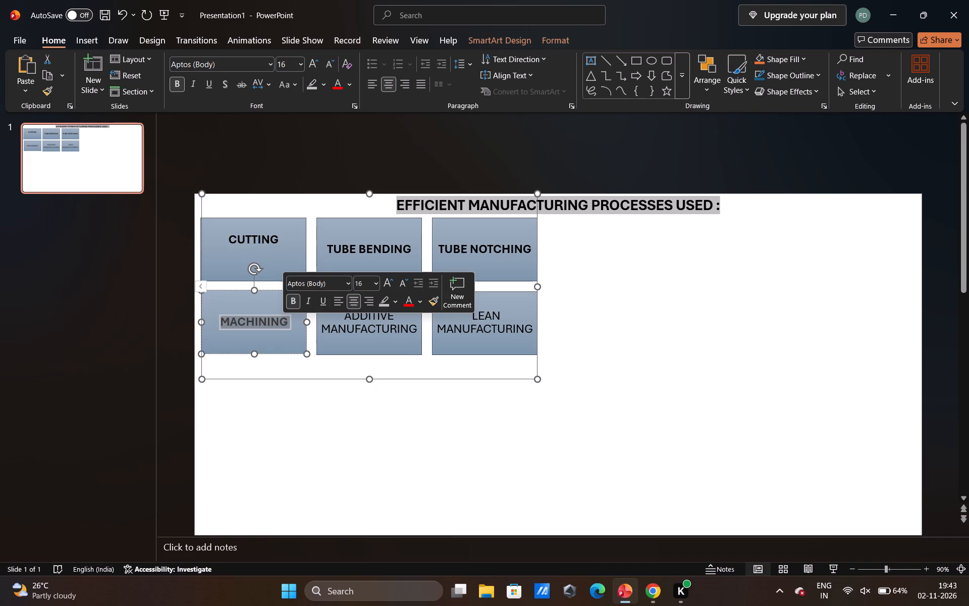
drag(416, 329, 371, 316)
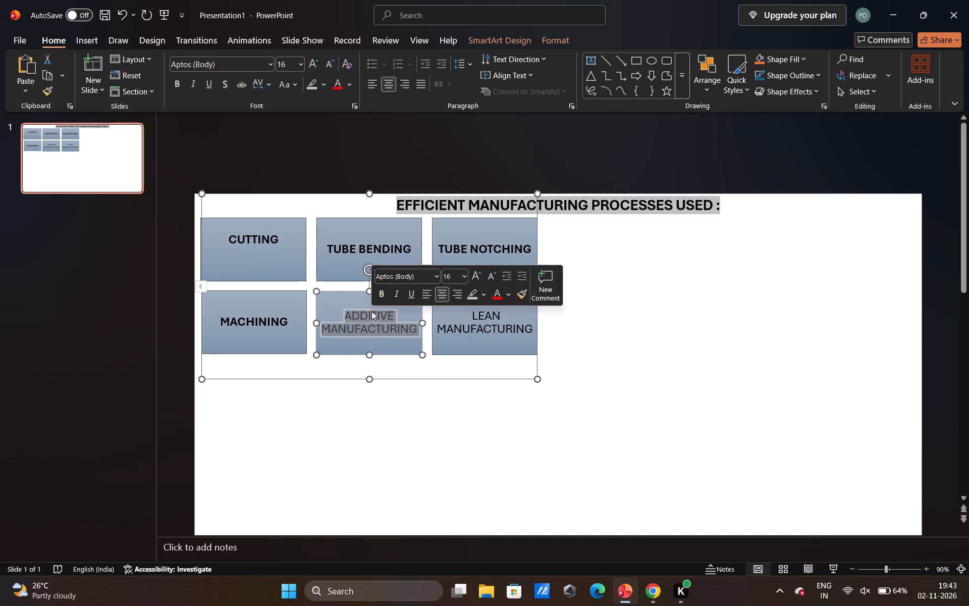
click(378, 301)
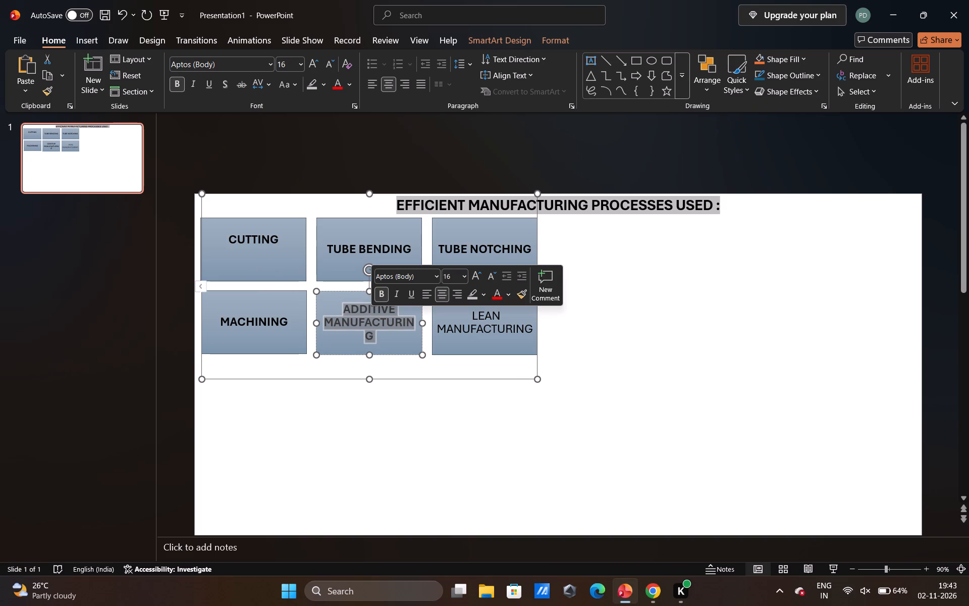
drag(530, 332, 483, 318)
click(488, 302)
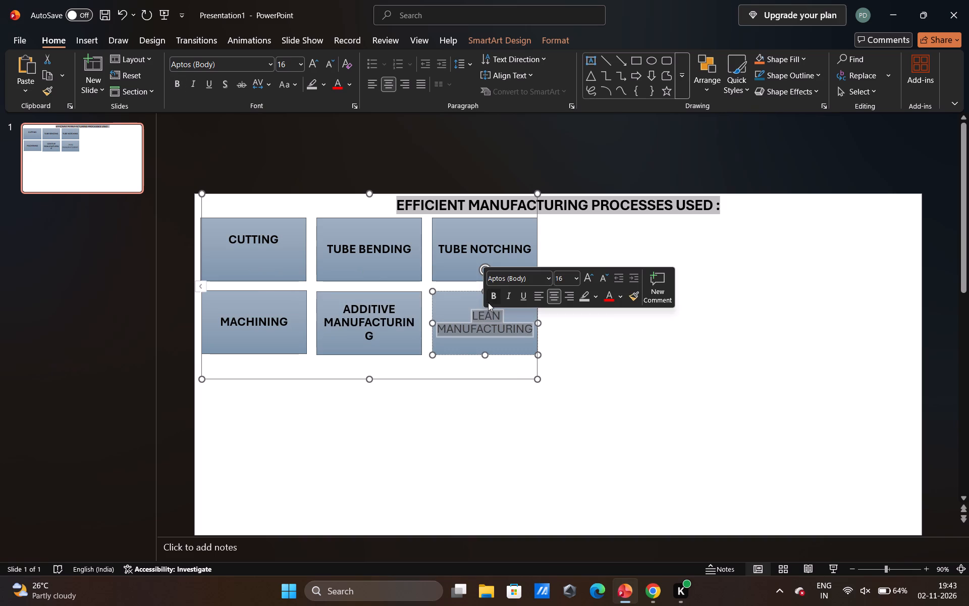
Add the line "Frame tubes: CNC tube cutting" in 14 pt text below the CUTTING label in its block.
click(483, 421)
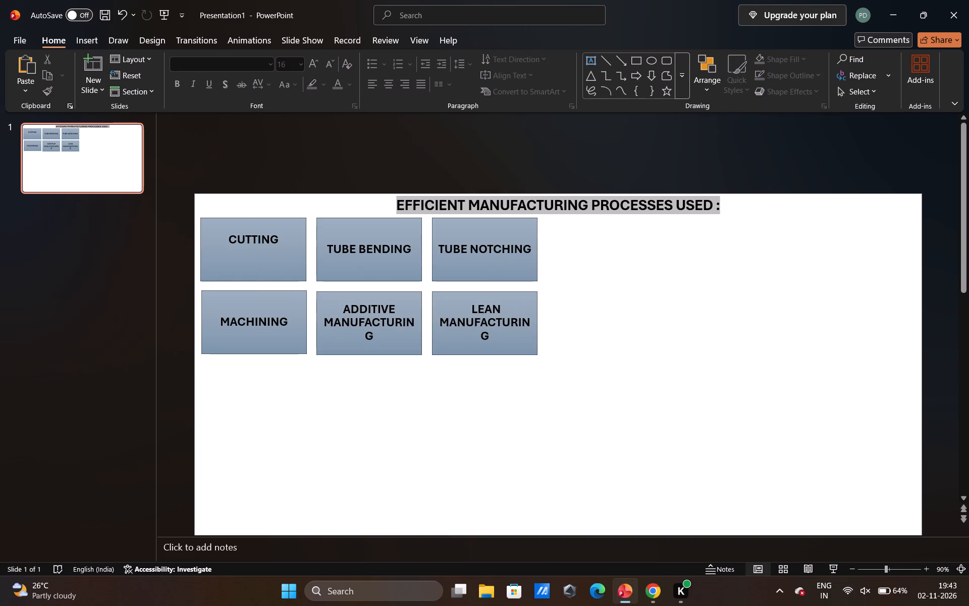
click(261, 255)
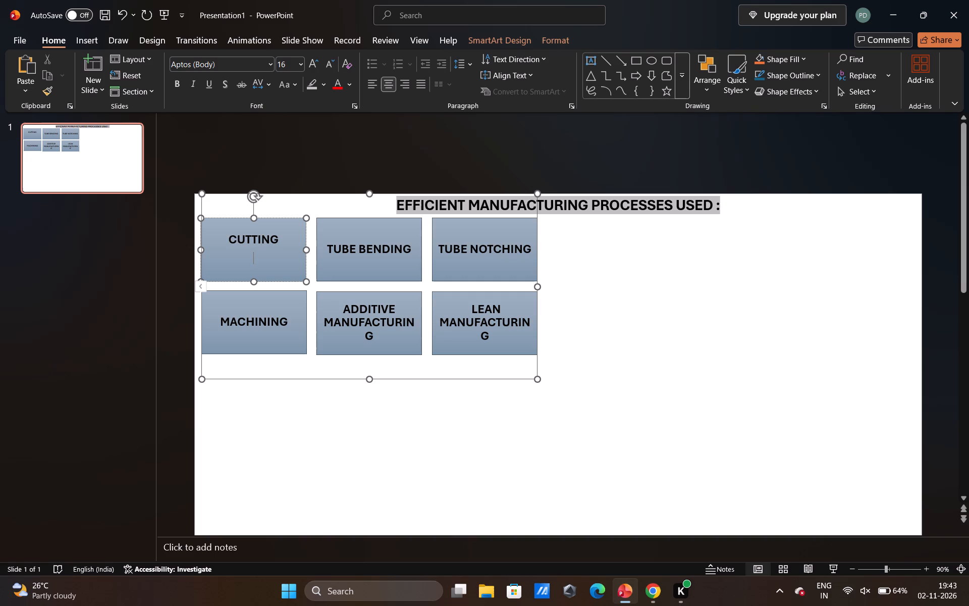
click(299, 66)
click(293, 172)
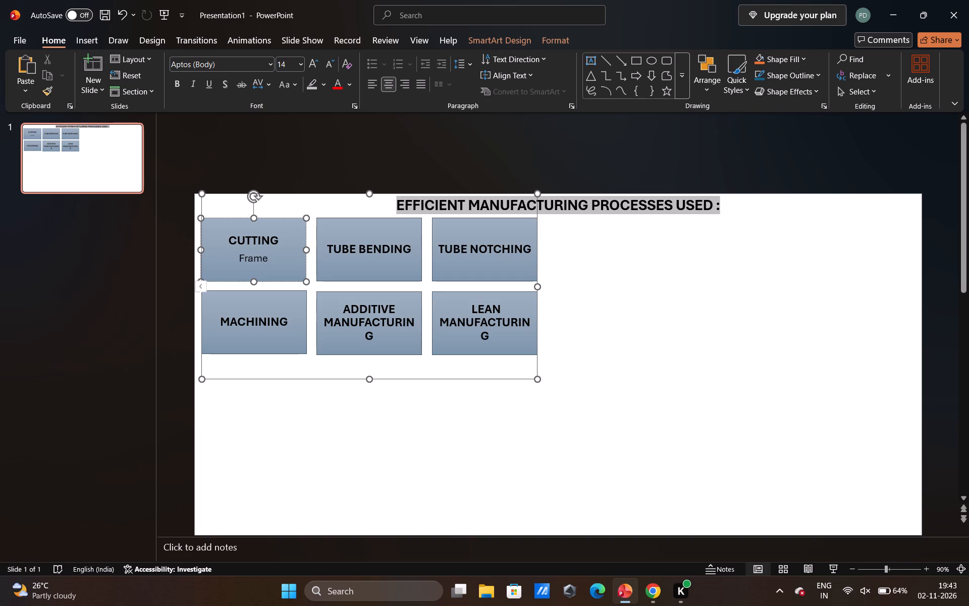
text(tube)
key(s)
key(shift+colon)
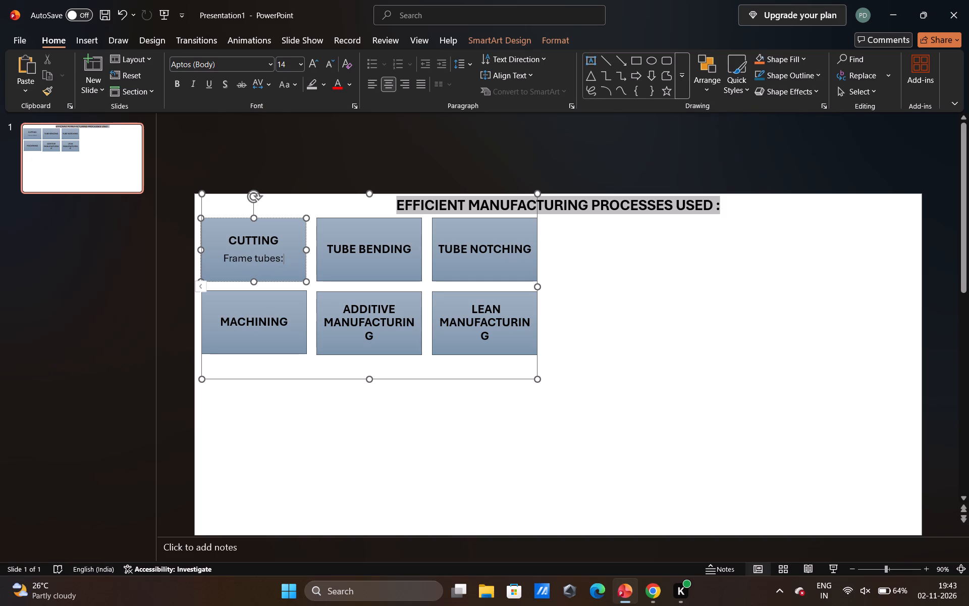
text(CNC)
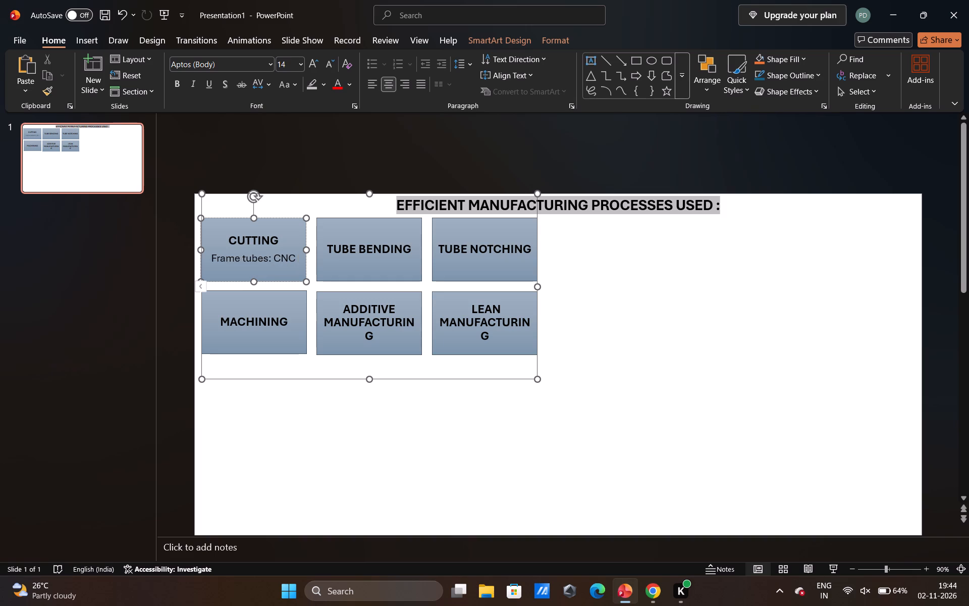
text(tube)
key(space)
text(cutting)
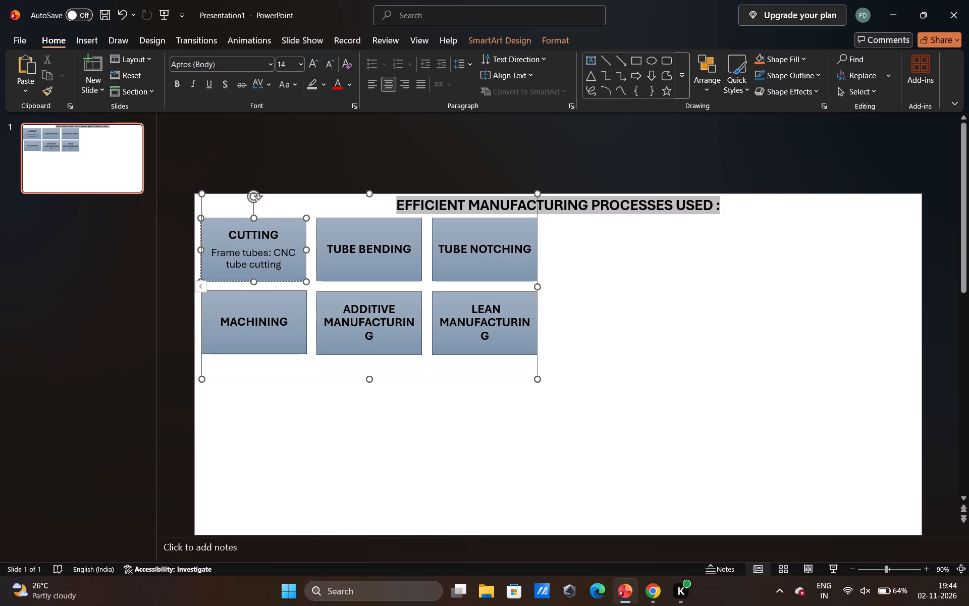
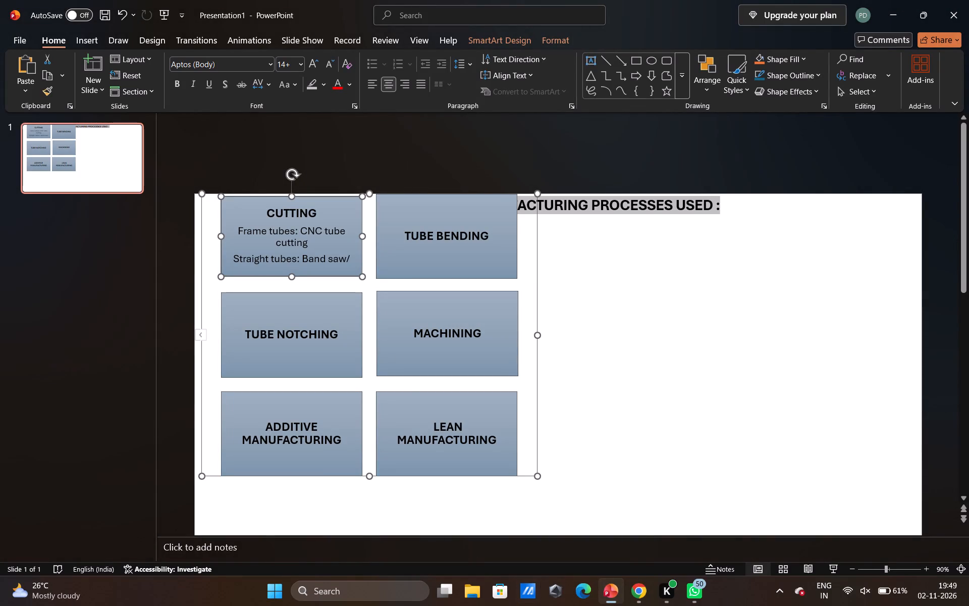
Complete the Cutting block's straight-tubes line with "cold saw." and end its frame-tubes line with a period.
click(350, 258)
text(cold)
key(space)
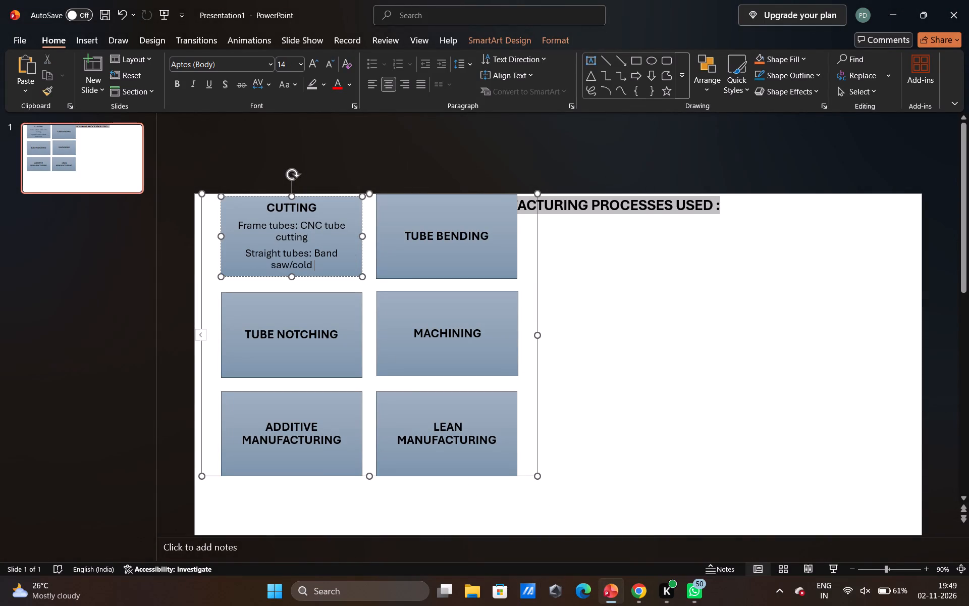
text(saw)
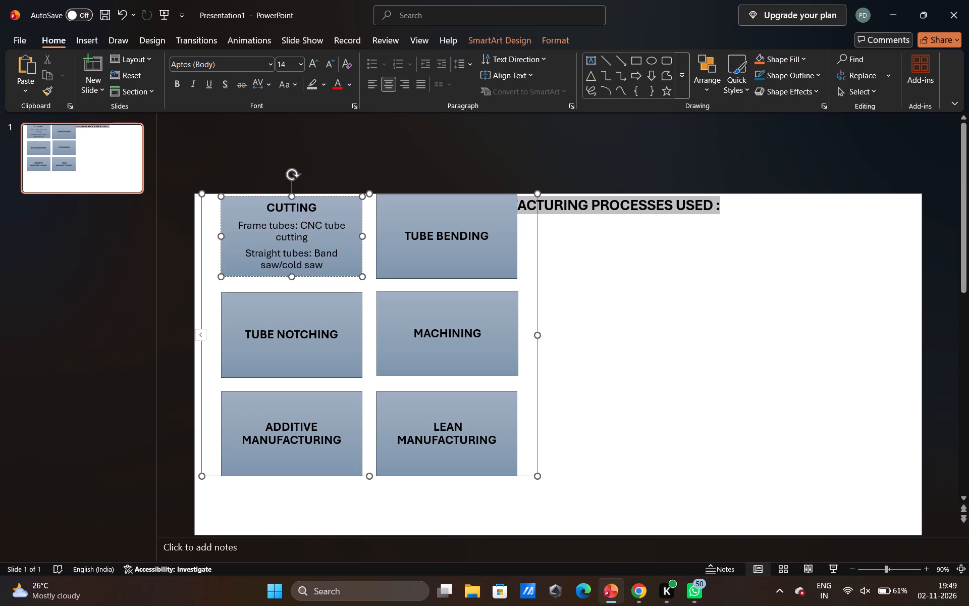
key(period)
click(306, 233)
key(period)
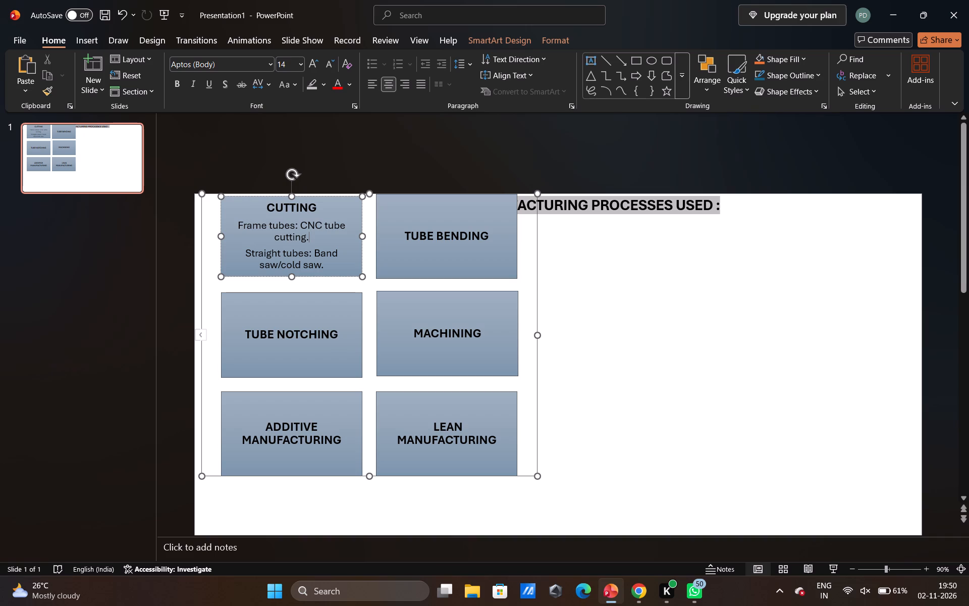
click(320, 265)
Reduce the SmartArt graphic's height from its top edge so it clears the slide title.
drag(369, 194, 369, 226)
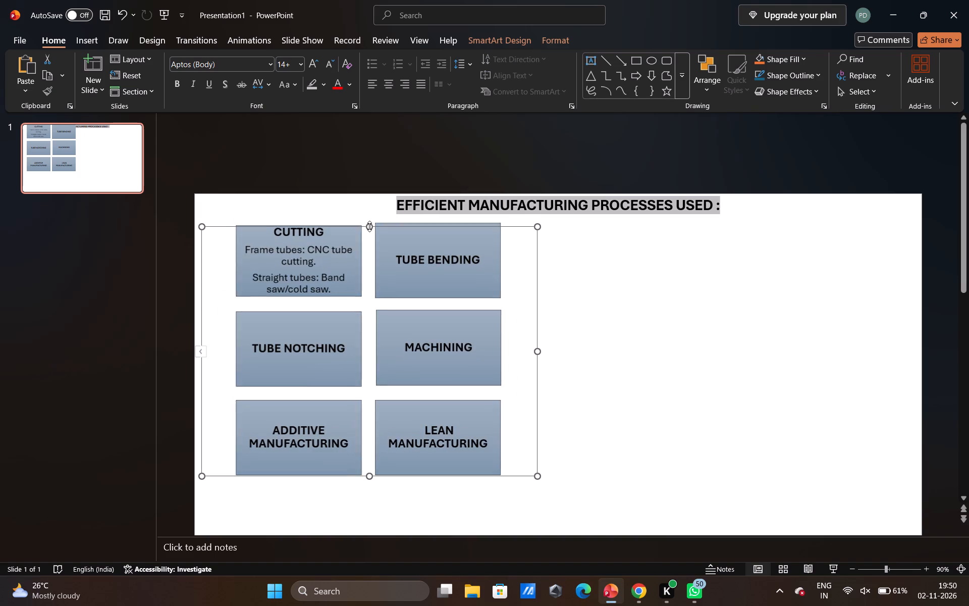
drag(369, 226, 370, 256)
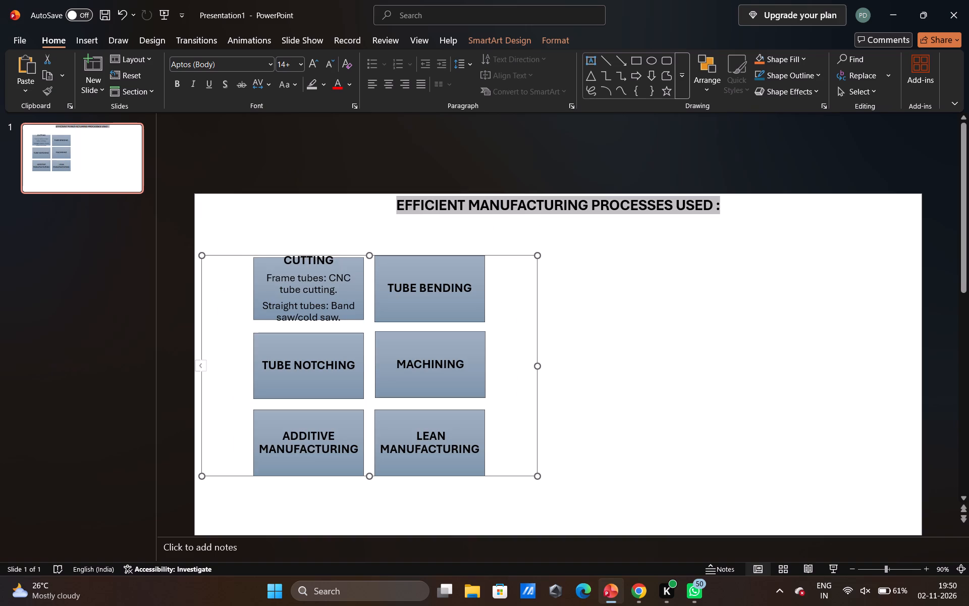
Stretch the Cutting block vertically until it spans the full height of the SmartArt frame.
click(345, 297)
drag(310, 318, 310, 330)
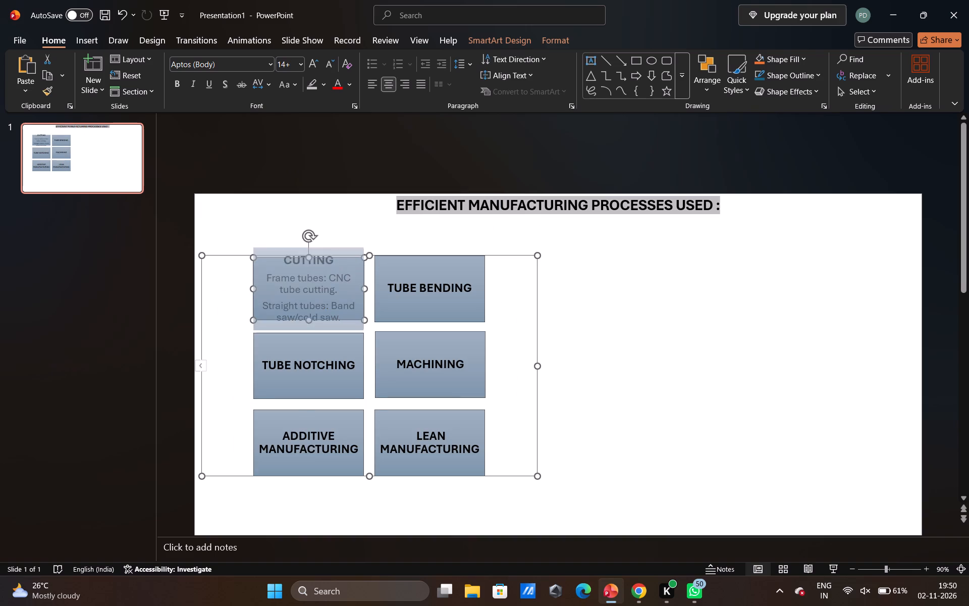
drag(310, 330, 311, 334)
drag(308, 331, 336, 333)
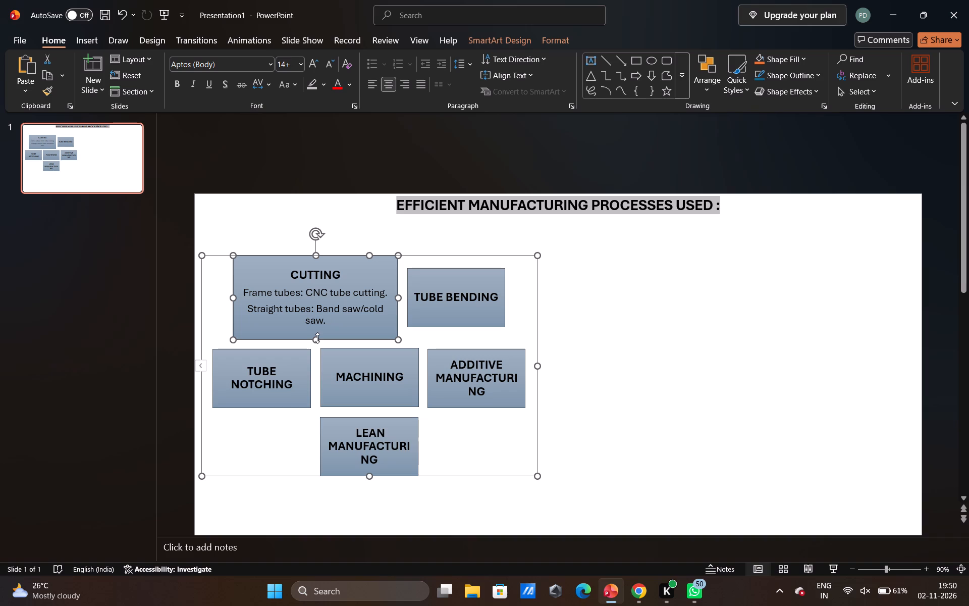
drag(316, 258, 316, 265)
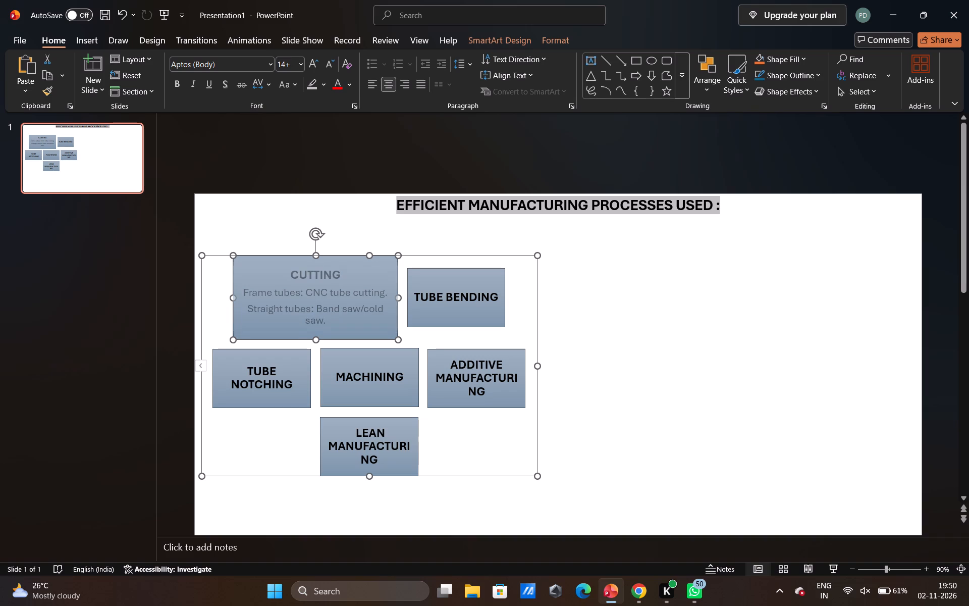
drag(316, 265, 316, 269)
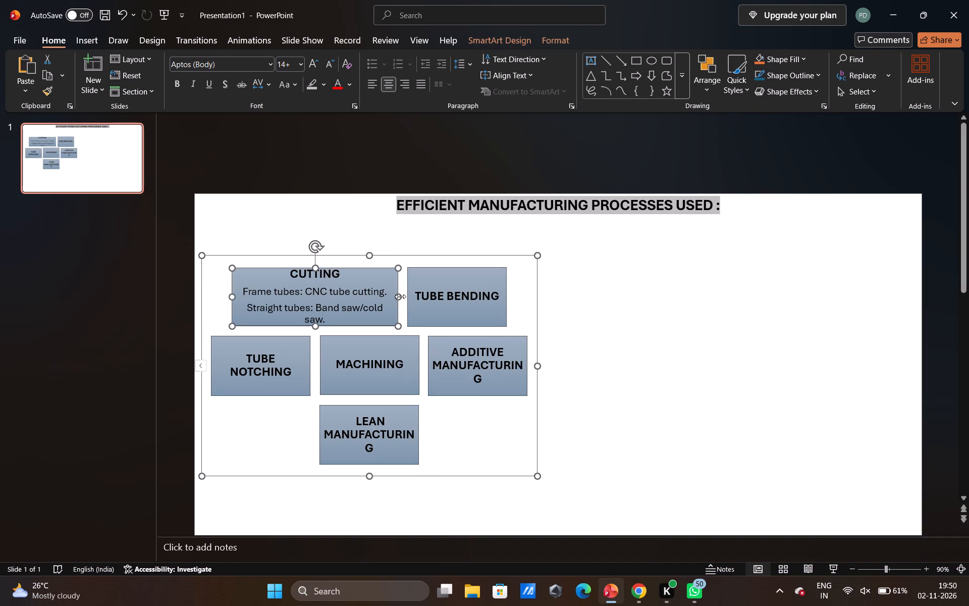
drag(315, 326, 318, 352)
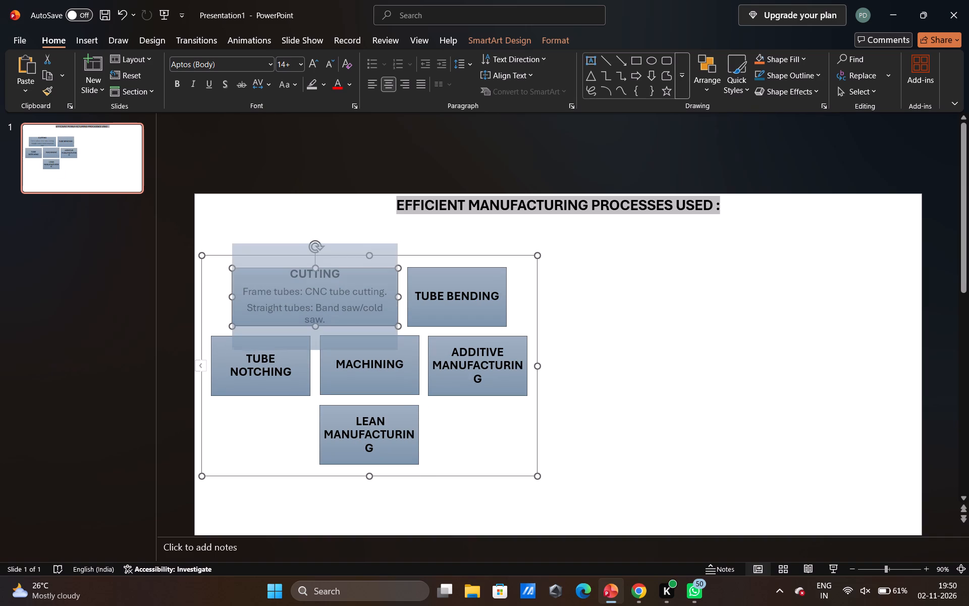
drag(318, 352, 318, 355)
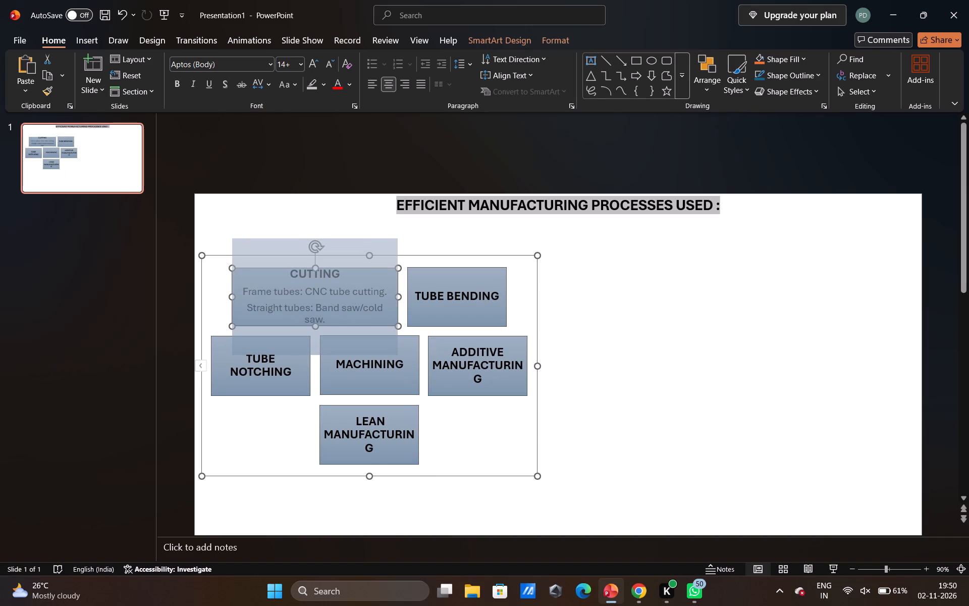
drag(318, 355, 325, 410)
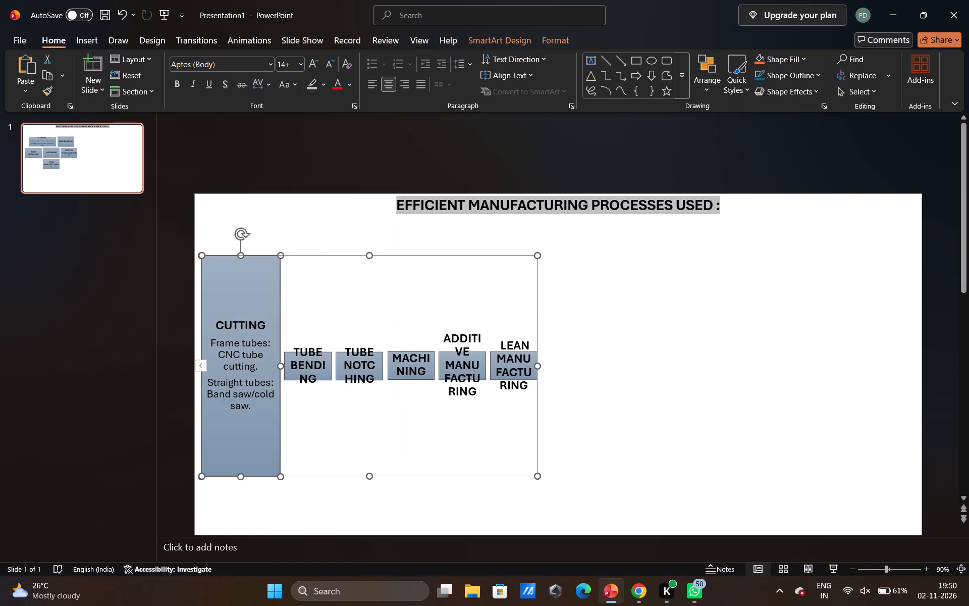
Nudge the Cutting block slightly to the right and left-align its CUTTING heading.
click(241, 321)
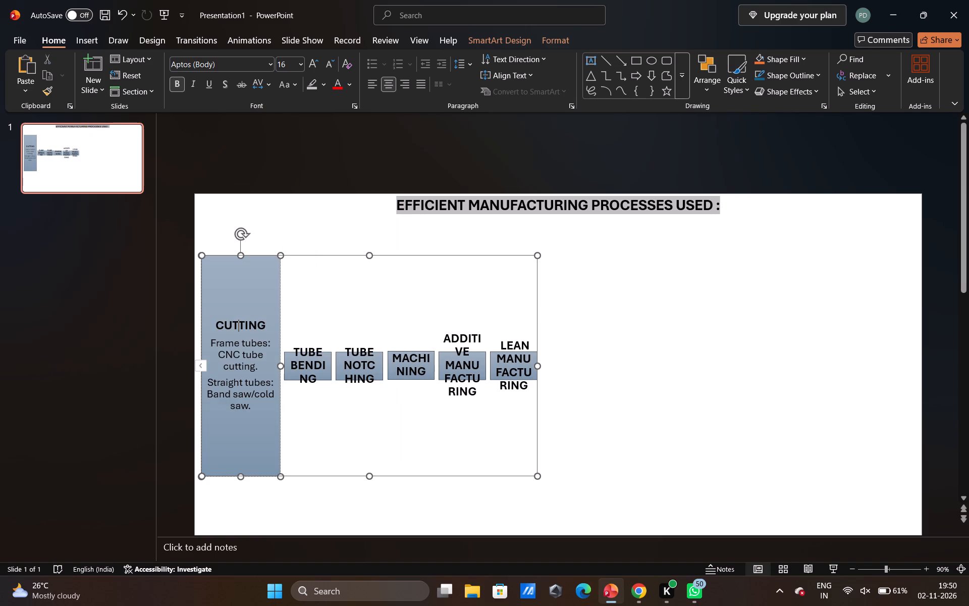
drag(215, 324, 224, 322)
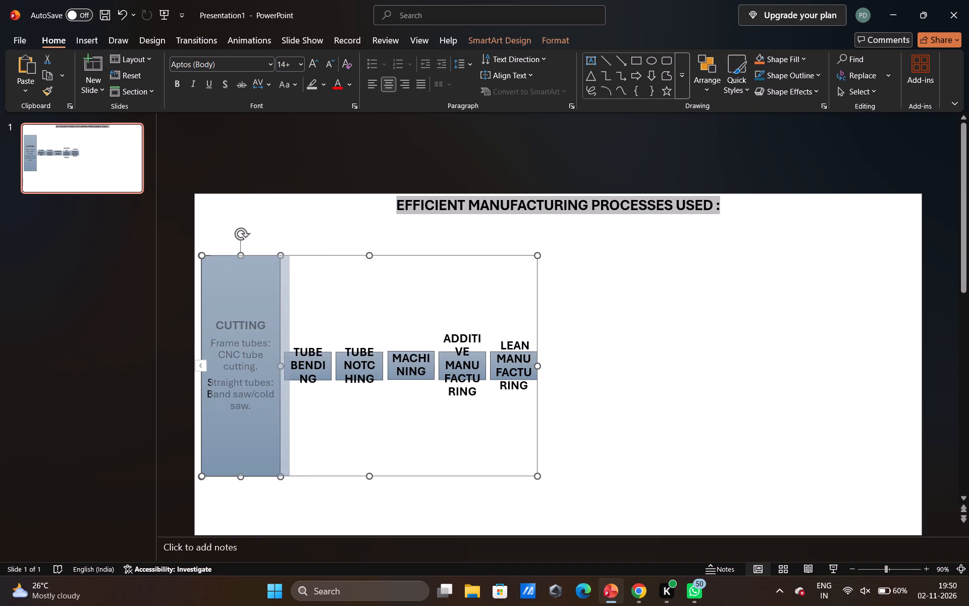
drag(224, 322, 221, 322)
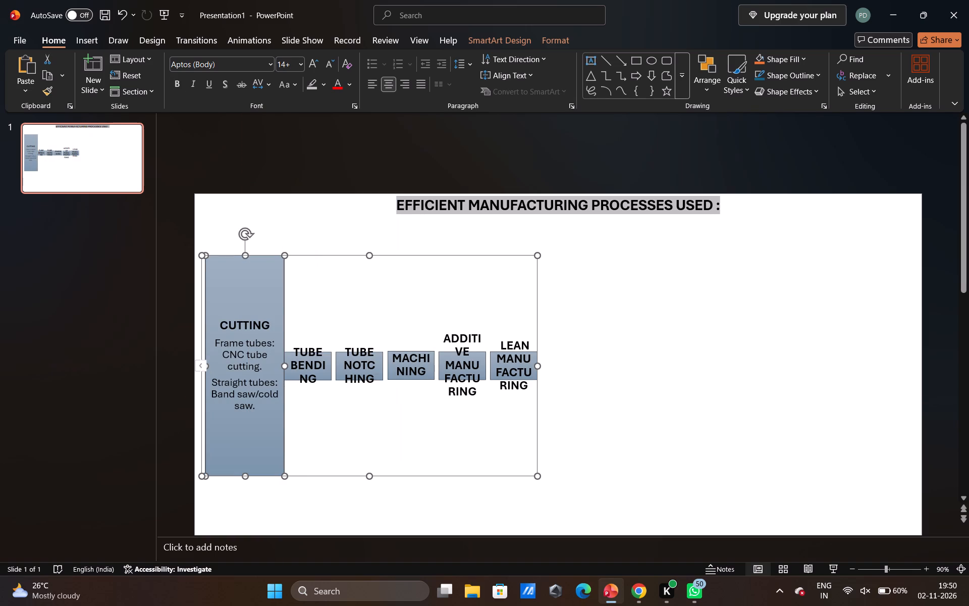
drag(268, 328, 240, 327)
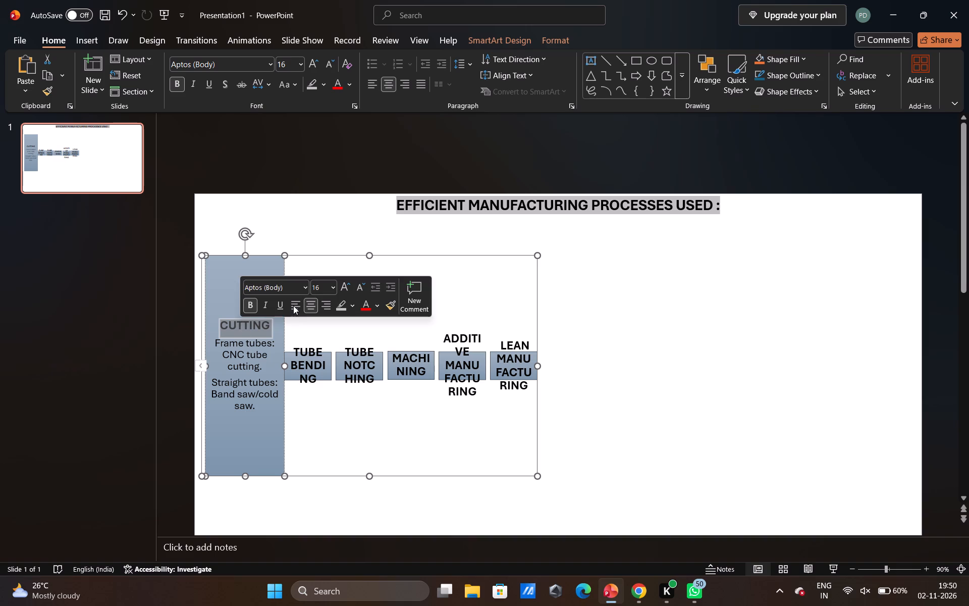
click(293, 306)
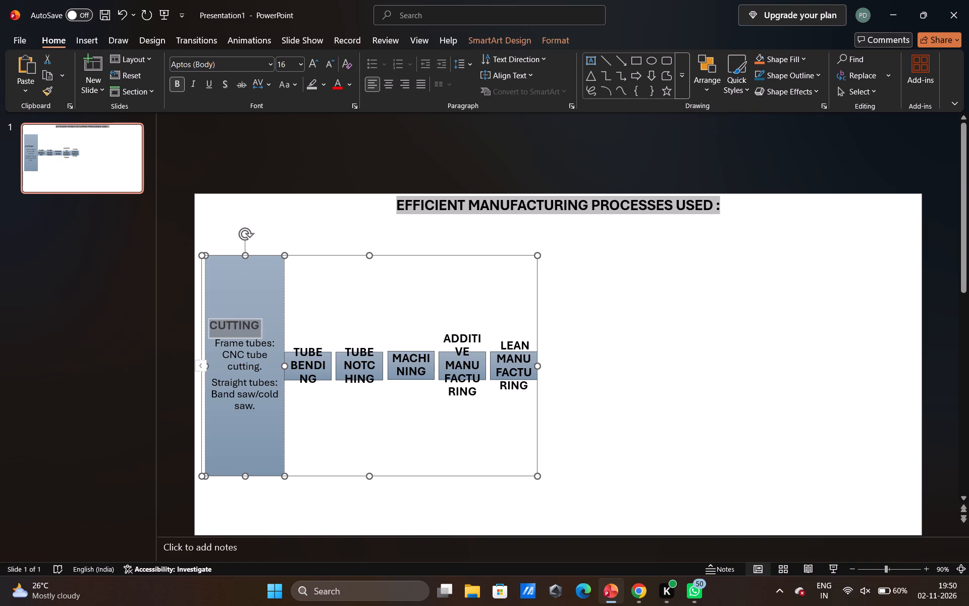
click(247, 298)
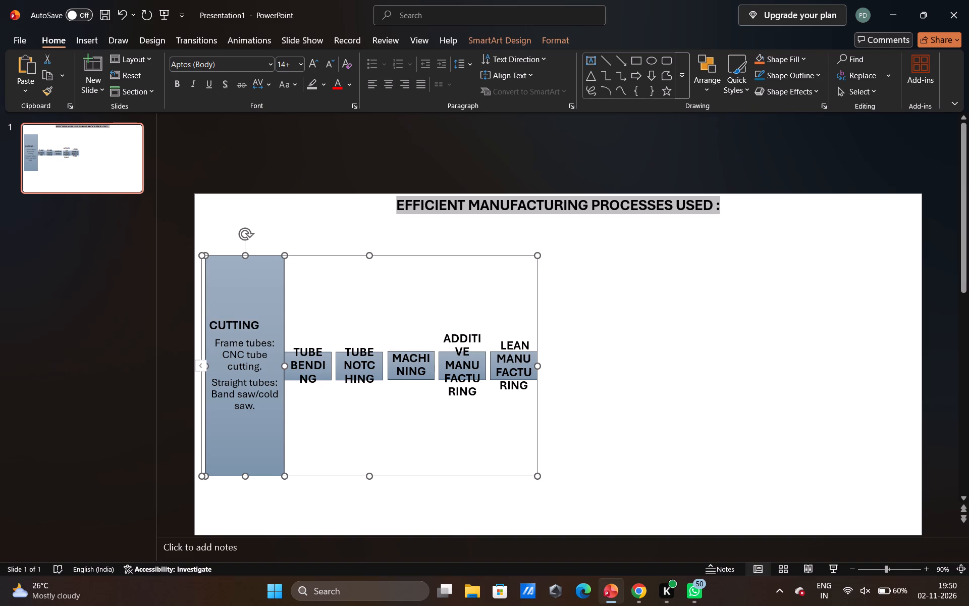
Move the whole SmartArt graphic up to just beneath the slide title.
click(247, 258)
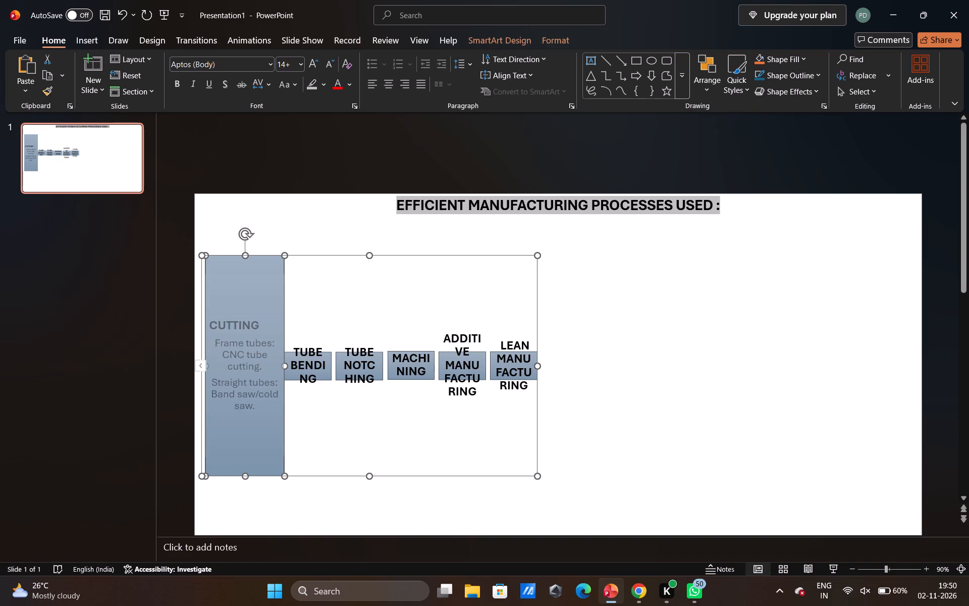
click(248, 431)
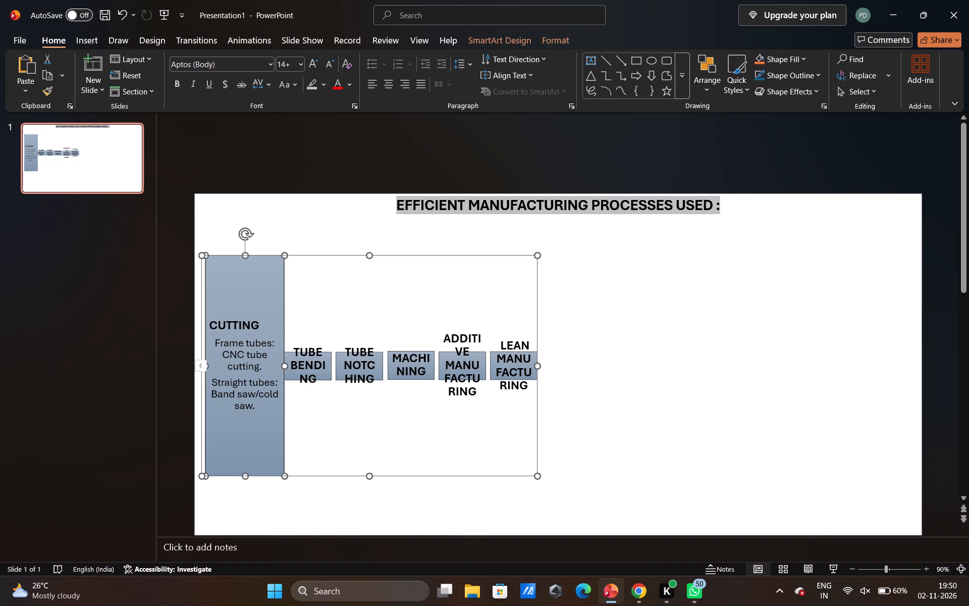
click(299, 418)
click(262, 405)
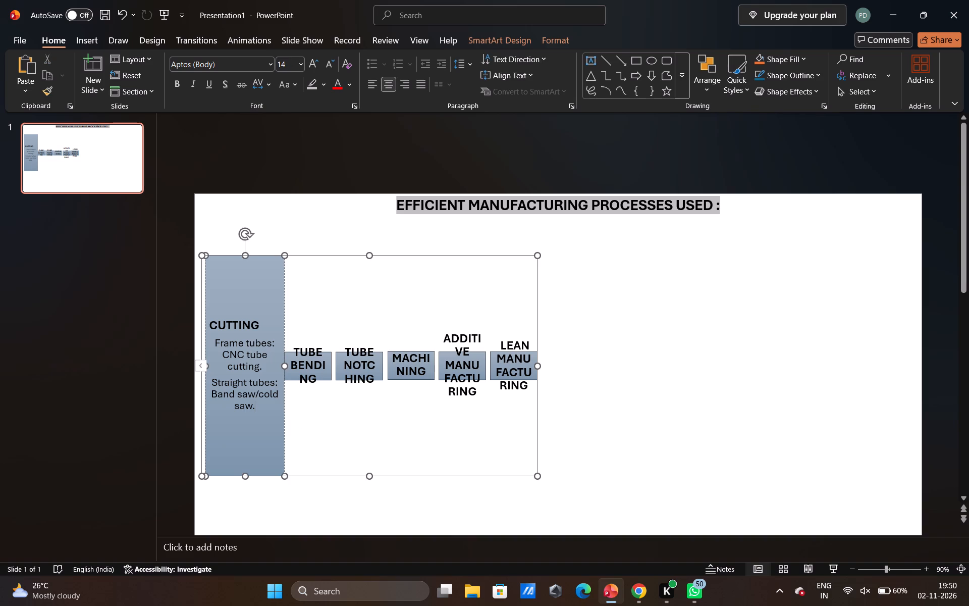
drag(245, 255, 247, 220)
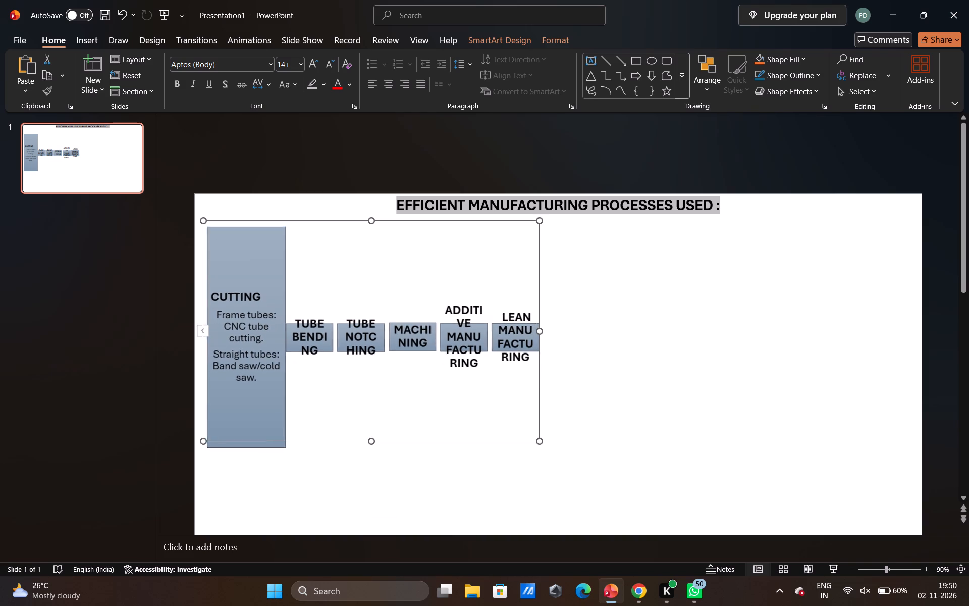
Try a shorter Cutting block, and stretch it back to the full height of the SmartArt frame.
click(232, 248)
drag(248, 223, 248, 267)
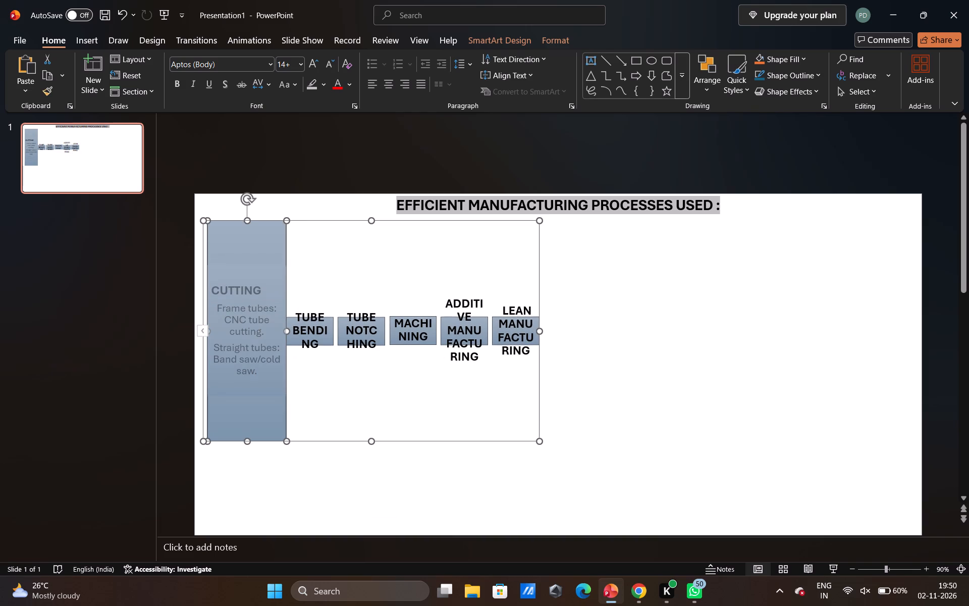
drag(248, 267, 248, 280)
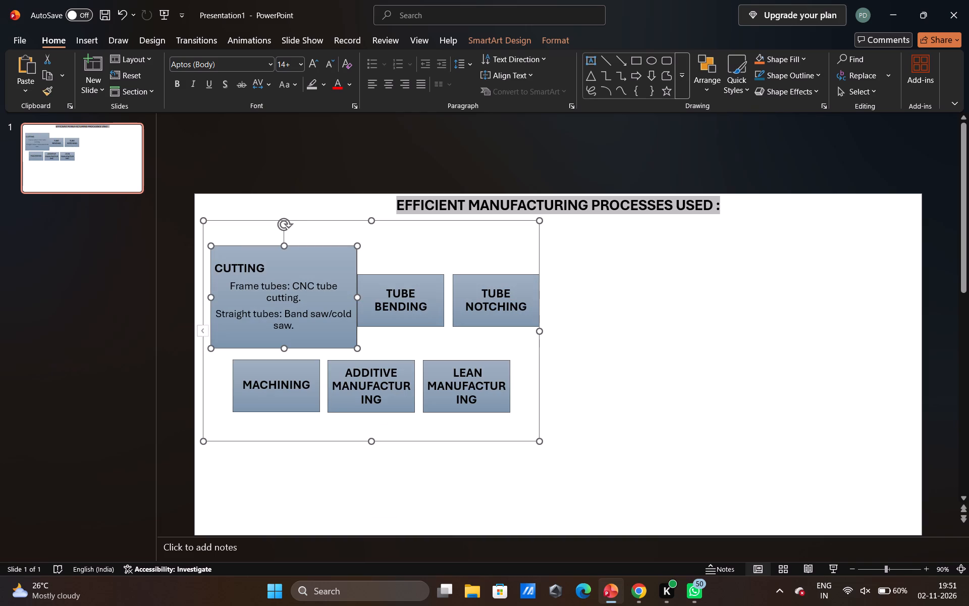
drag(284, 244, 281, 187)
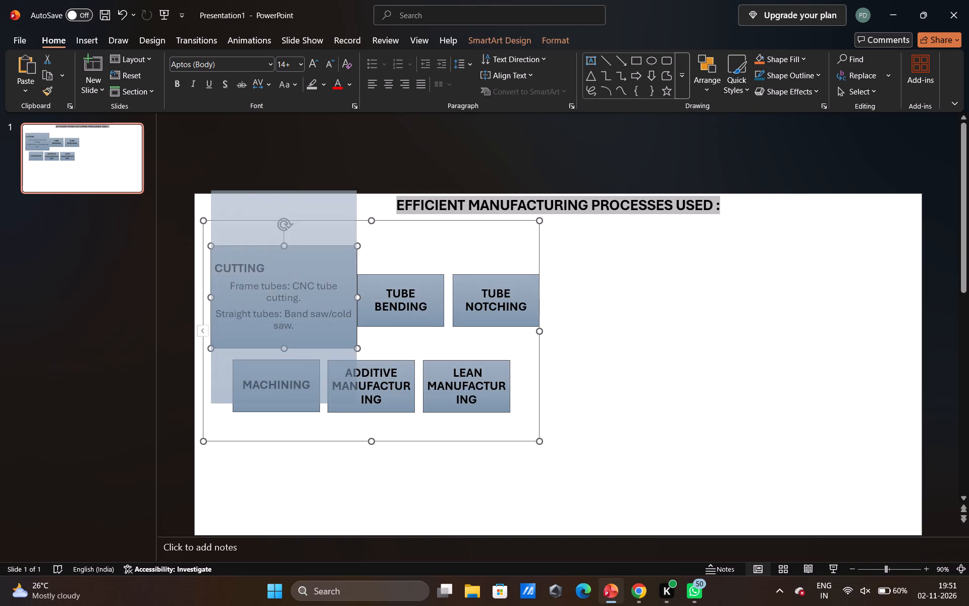